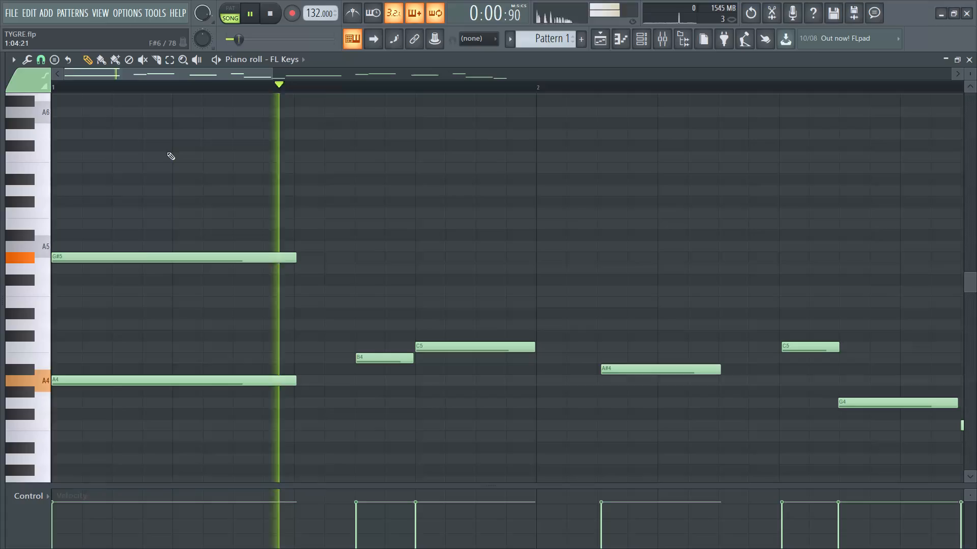
Stop playback, lower the upper long note at the start of bar 1 to E5, and play the melody again.
{"action": "key", "text": "space"}
{"action": "left_click_drag", "start_coordinate": [143, 258], "coordinate": [132, 296]}
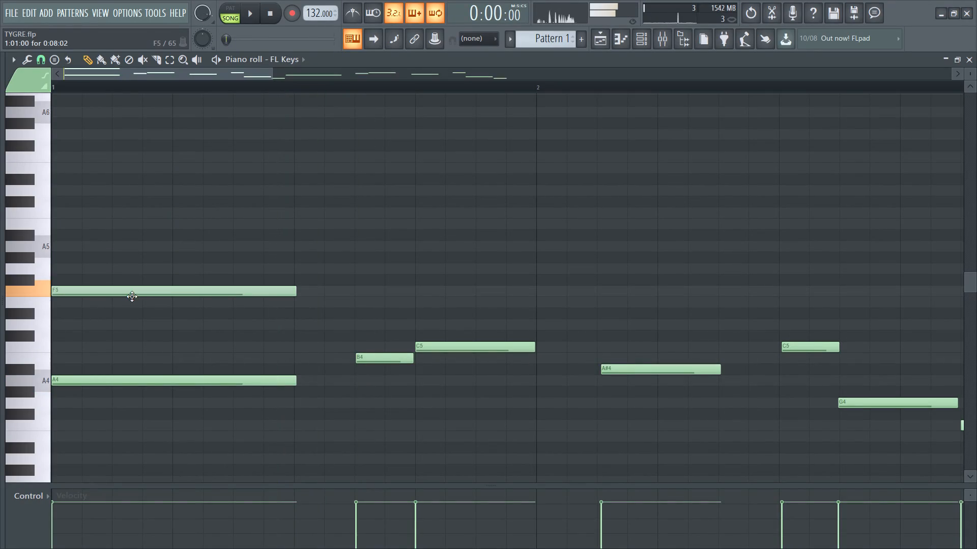
{"action": "left_click_drag", "start_coordinate": [132, 296], "coordinate": [126, 302]}
{"action": "key", "text": "space"}
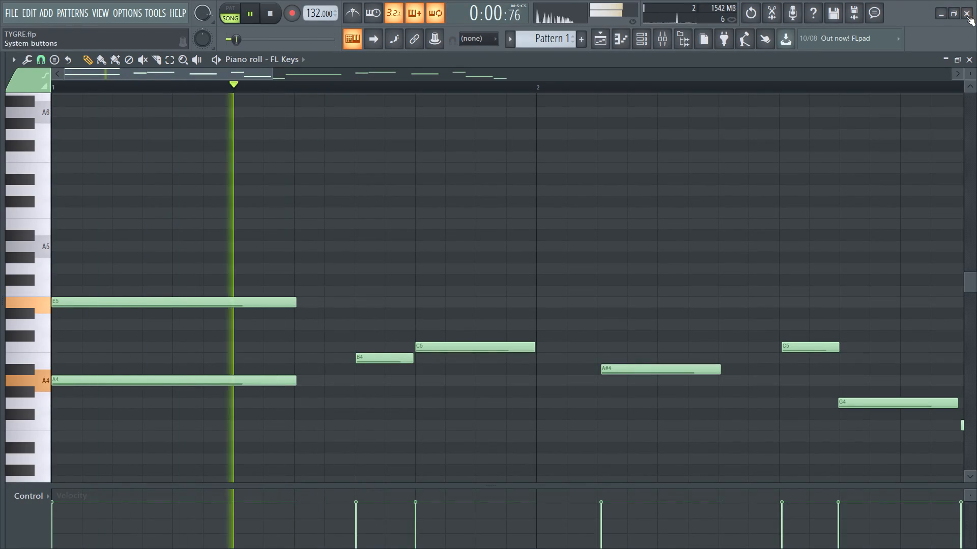
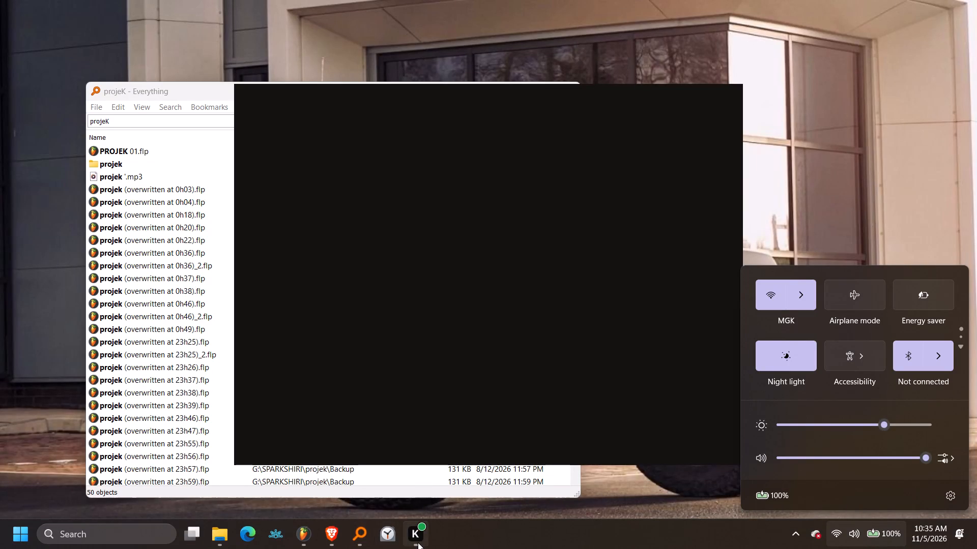
Switch to FL Studio and replay the melody to hear the E5 harmony above the opening A4.
{"action": "left_click", "coordinate": [313, 536]}
{"action": "key", "text": "space"}
{"action": "key", "text": "space"}
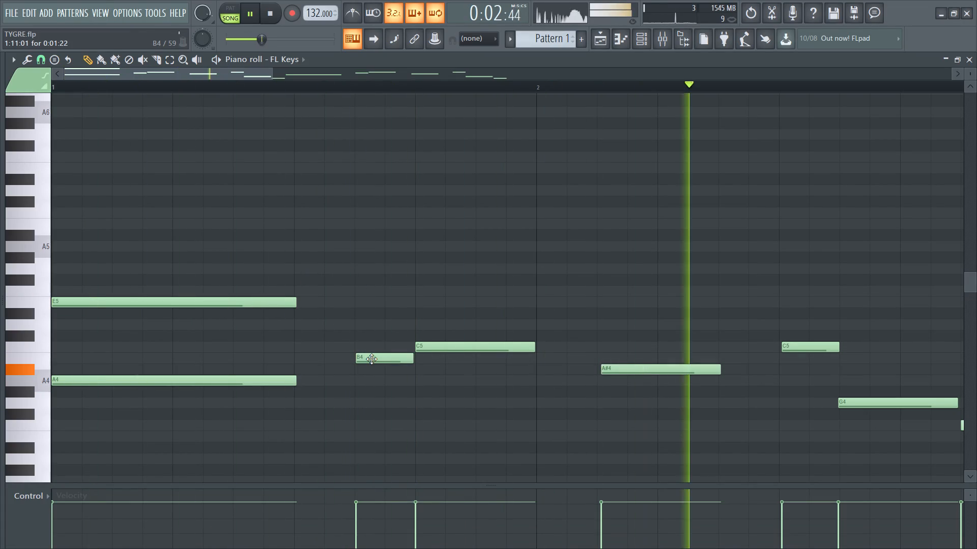
{"action": "key", "text": "space"}
{"action": "key", "text": "space"}
Add an F5 harmony note above the A#4 in bar 2, matching its length, and play the melody.
{"action": "left_click", "coordinate": [667, 370]}
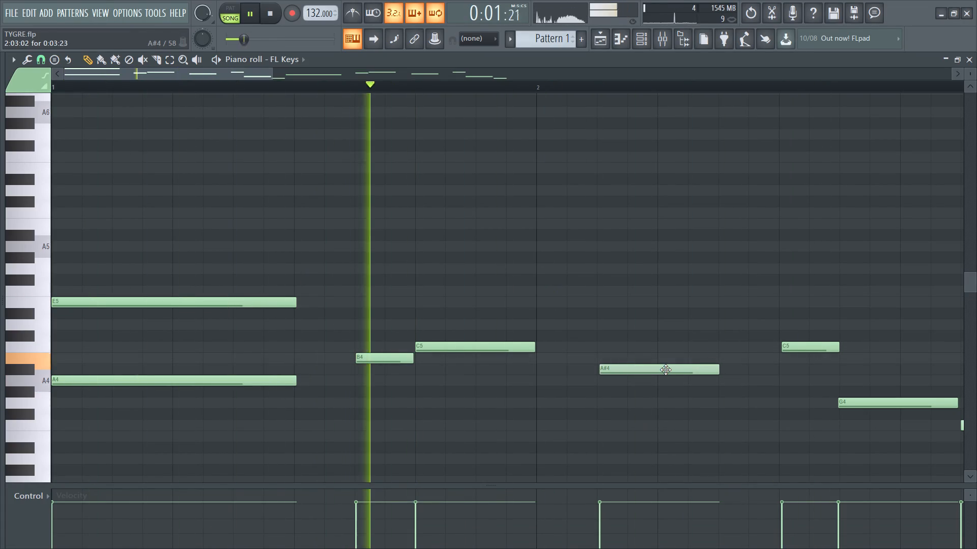
{"action": "key", "text": "space"}
{"action": "left_click_drag", "start_coordinate": [603, 248], "coordinate": [599, 252]}
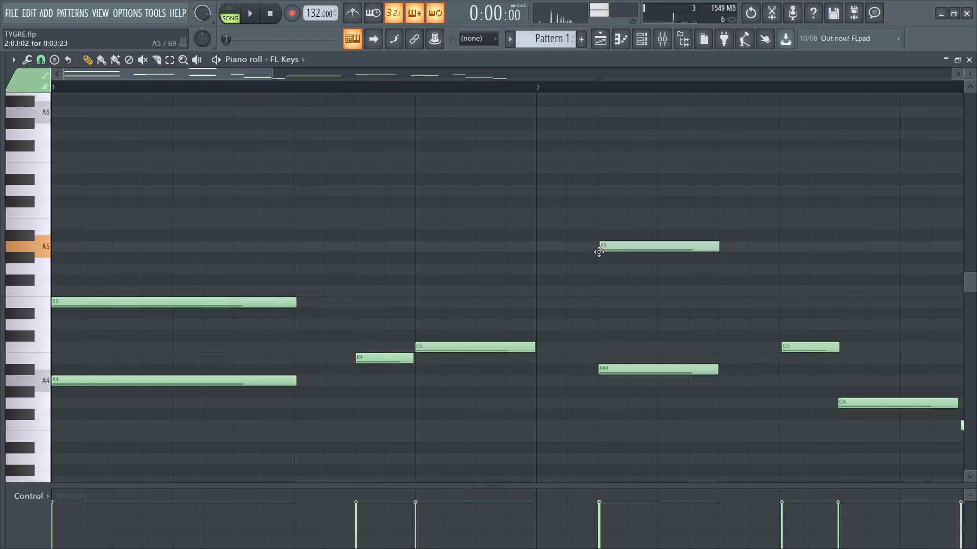
{"action": "left_click_drag", "start_coordinate": [599, 252], "coordinate": [597, 295]}
{"action": "key", "text": "space"}
{"action": "left_click", "coordinate": [611, 292]}
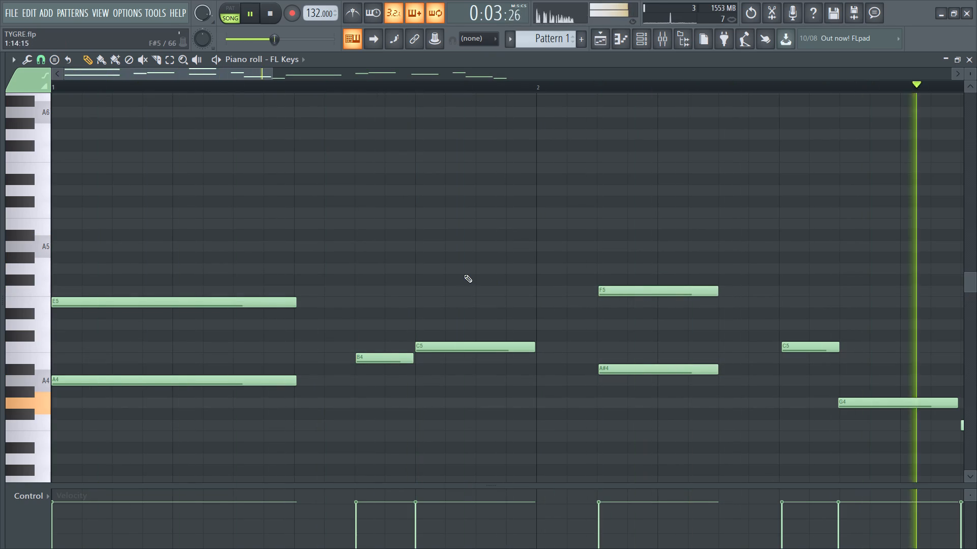
{"action": "scroll", "coordinate": [434, 267], "scroll_direction": "down", "scroll_amount": 5, "text": "ctrl"}
{"action": "key", "text": "space"}
{"action": "key", "text": "space"}
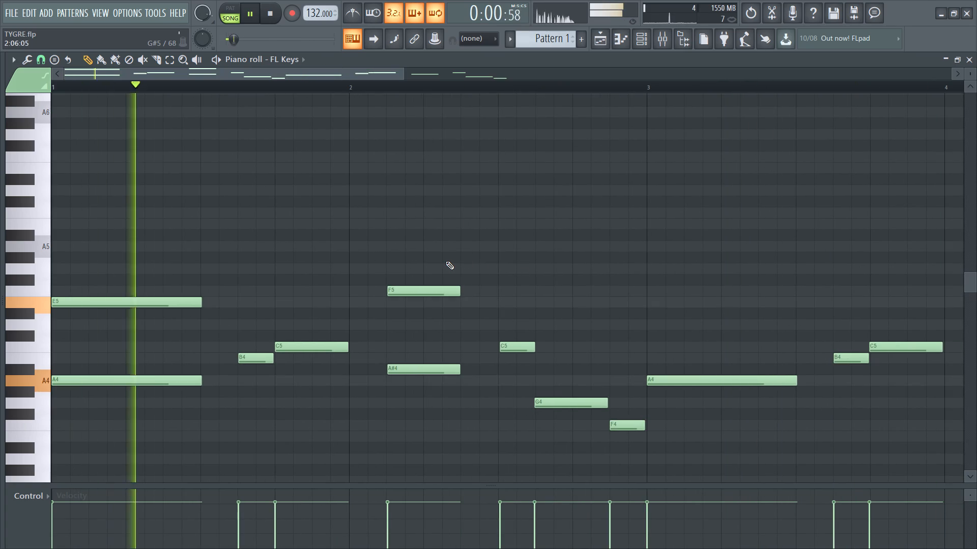
Select only the F5 and A#4 notes in bar 2 and lengthen both to the start of the following C5.
{"action": "key", "text": "ctrl+a"}
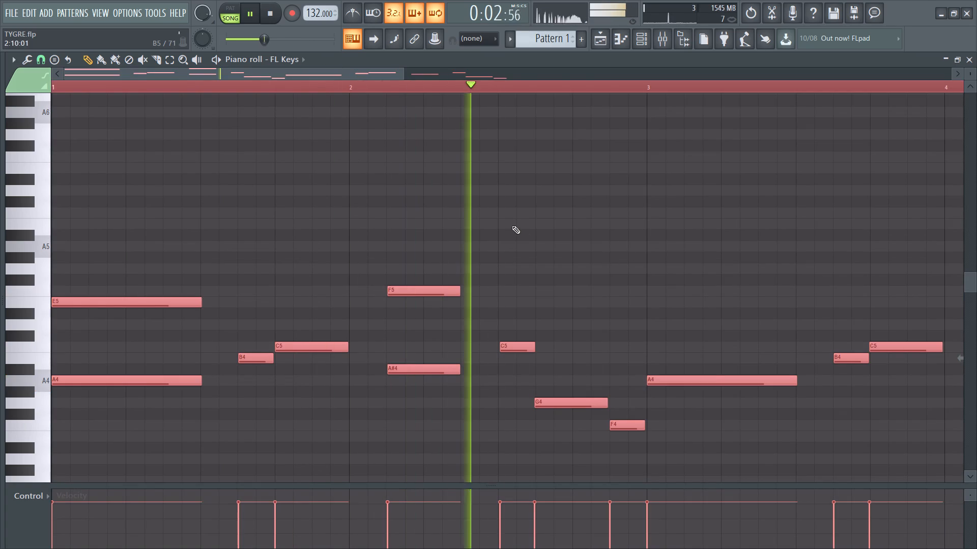
{"action": "left_click", "coordinate": [429, 227], "text": "ctrl"}
{"action": "left_click_drag", "start_coordinate": [430, 245], "coordinate": [422, 464], "text": "ctrl"}
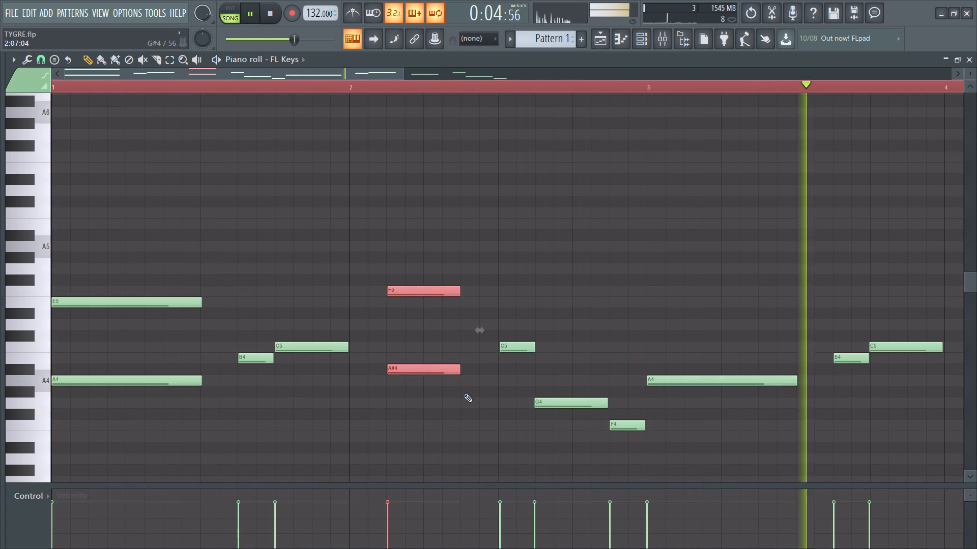
{"action": "key", "text": "space"}
{"action": "key", "text": "space"}
{"action": "left_click_drag", "start_coordinate": [461, 367], "coordinate": [496, 392]}
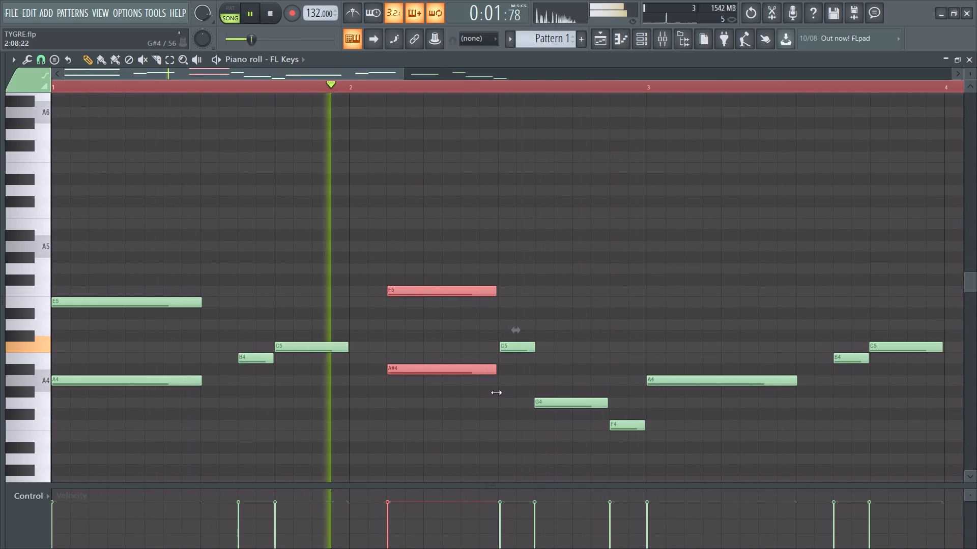
{"action": "left_click_drag", "start_coordinate": [496, 392], "coordinate": [497, 393]}
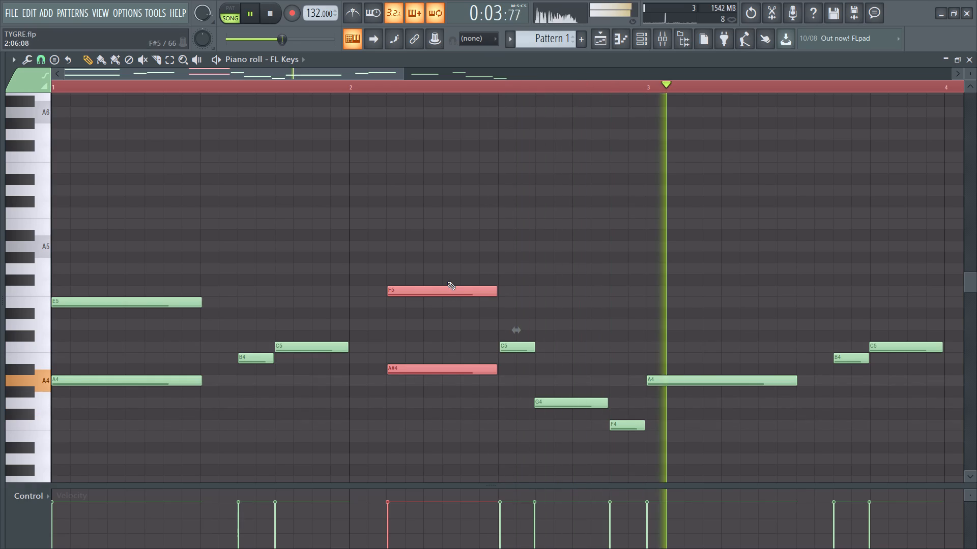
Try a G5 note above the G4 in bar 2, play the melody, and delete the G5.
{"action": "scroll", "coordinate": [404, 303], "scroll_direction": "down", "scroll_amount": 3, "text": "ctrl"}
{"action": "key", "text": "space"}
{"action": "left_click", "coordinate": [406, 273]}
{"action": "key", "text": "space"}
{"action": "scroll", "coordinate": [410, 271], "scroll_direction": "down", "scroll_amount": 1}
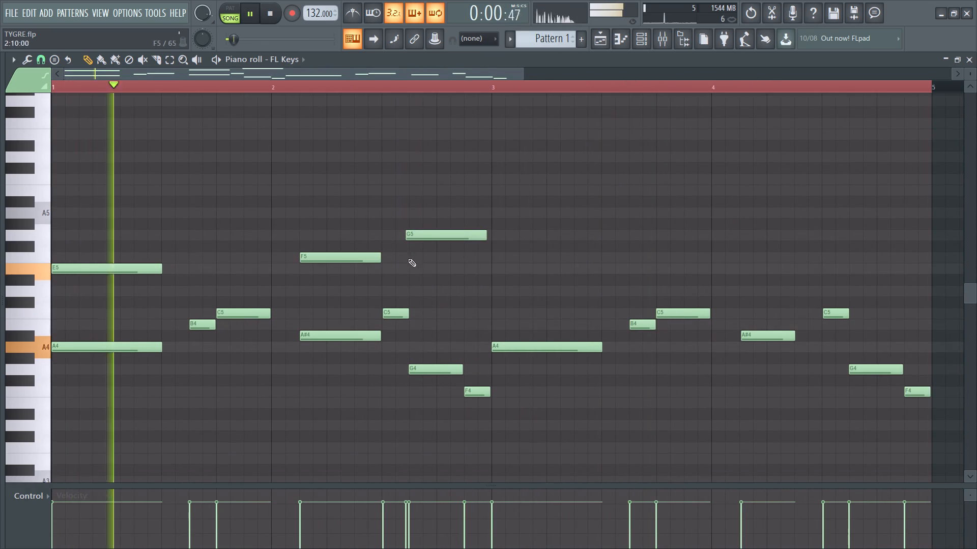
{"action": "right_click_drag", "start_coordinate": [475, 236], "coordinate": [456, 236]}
Add an A5 note above the E5 at the start of bar 1 and lengthen it to match the notes below.
{"action": "key", "text": "space"}
{"action": "left_click_drag", "start_coordinate": [80, 199], "coordinate": [36, 195]}
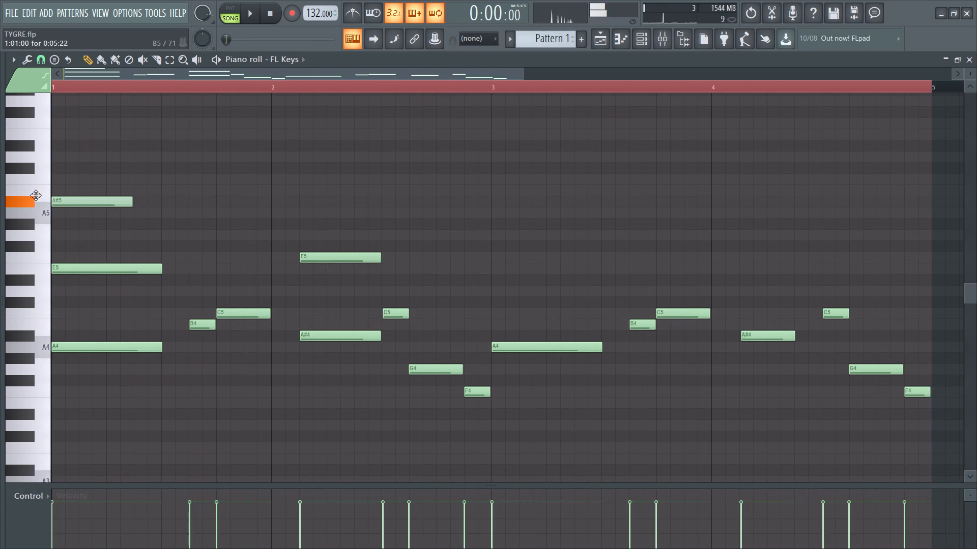
{"action": "left_click_drag", "start_coordinate": [36, 195], "coordinate": [31, 216]}
{"action": "key", "text": "space"}
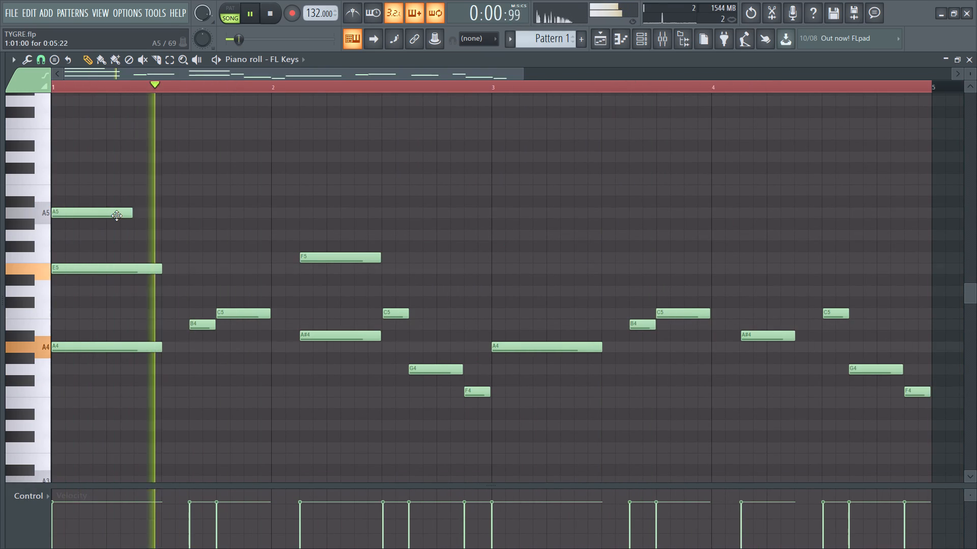
{"action": "left_click_drag", "start_coordinate": [129, 215], "coordinate": [157, 237]}
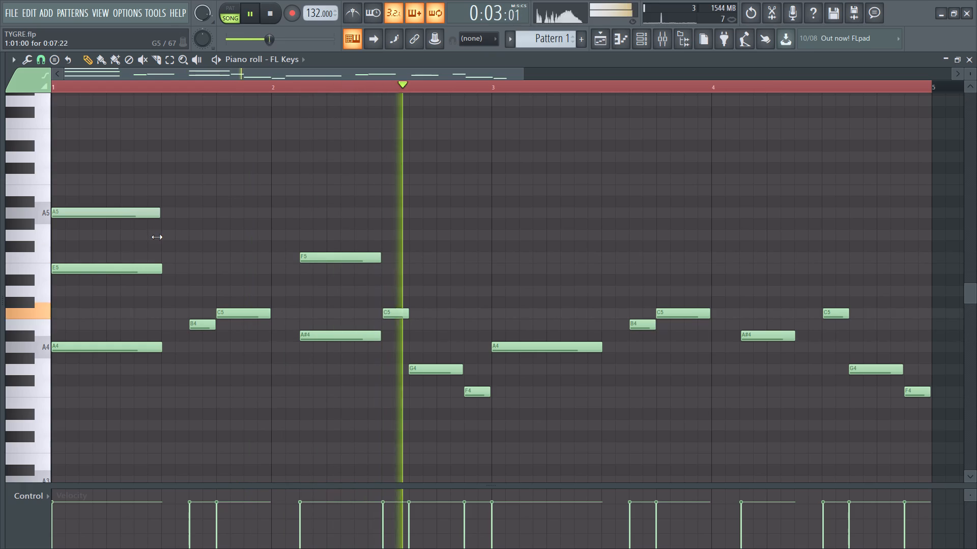
{"action": "left_click_drag", "start_coordinate": [157, 237], "coordinate": [157, 237]}
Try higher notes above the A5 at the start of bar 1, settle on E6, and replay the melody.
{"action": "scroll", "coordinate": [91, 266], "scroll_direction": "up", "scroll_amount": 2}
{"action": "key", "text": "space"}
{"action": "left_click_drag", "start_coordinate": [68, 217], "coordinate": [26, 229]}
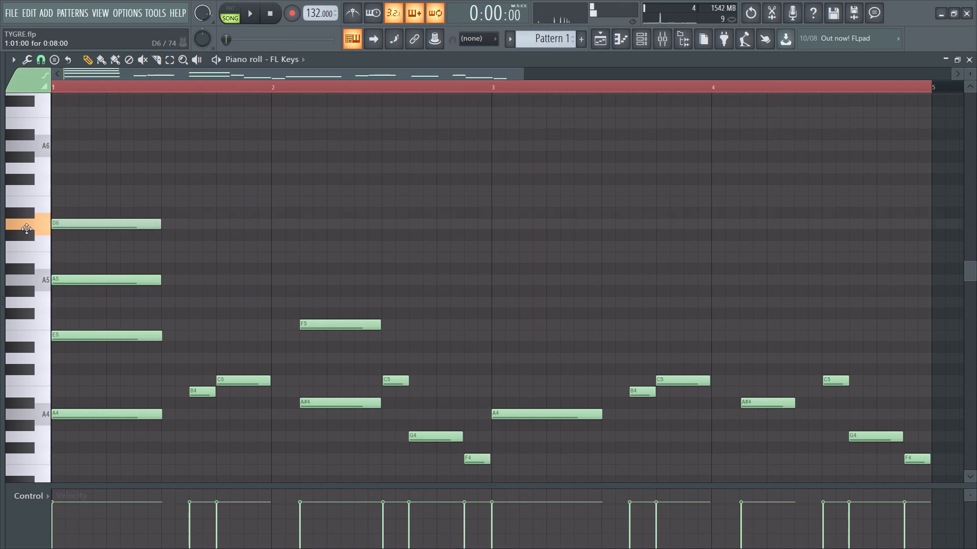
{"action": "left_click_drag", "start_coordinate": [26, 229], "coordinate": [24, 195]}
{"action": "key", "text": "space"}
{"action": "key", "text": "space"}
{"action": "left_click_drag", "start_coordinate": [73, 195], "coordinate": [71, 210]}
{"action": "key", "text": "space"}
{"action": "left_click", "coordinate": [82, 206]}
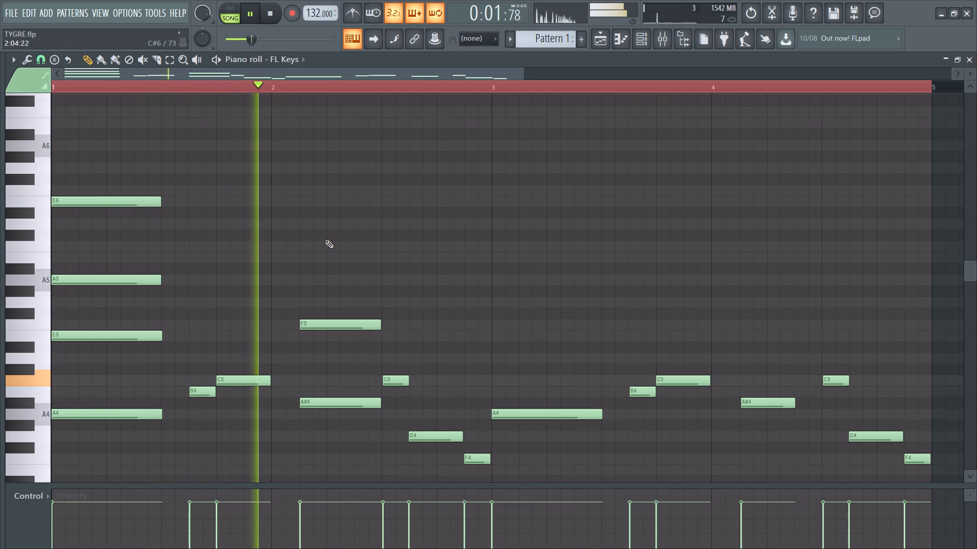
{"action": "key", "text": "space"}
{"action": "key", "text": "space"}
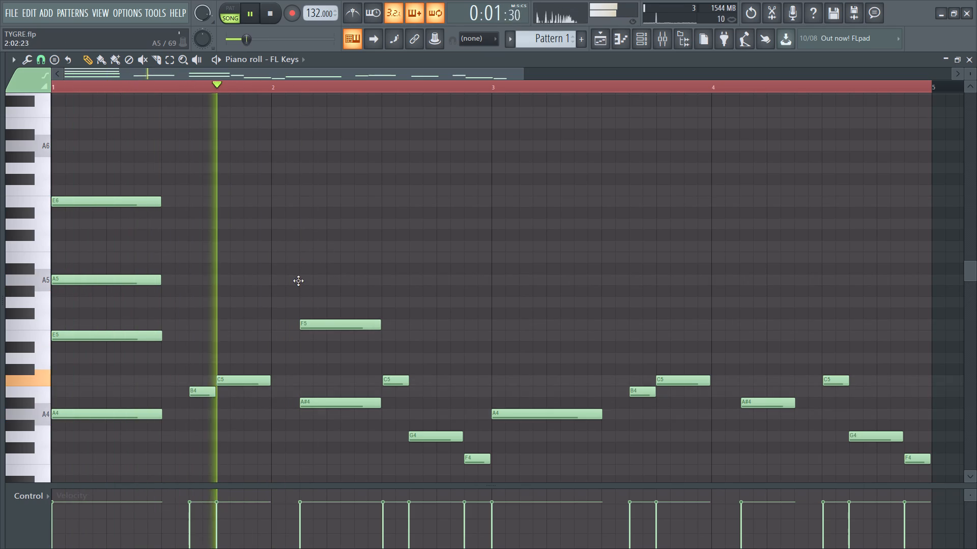
Add an A5 note above the F5 in bar 2 and shorten it to match the notes below.
{"action": "left_click", "coordinate": [298, 281]}
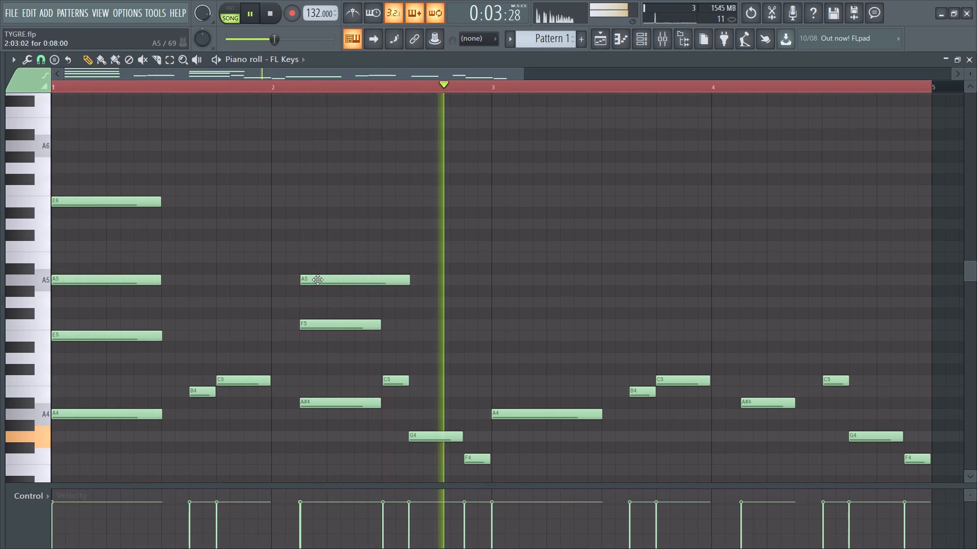
{"action": "key", "text": "space"}
{"action": "key", "text": "space"}
{"action": "left_click", "coordinate": [348, 280]}
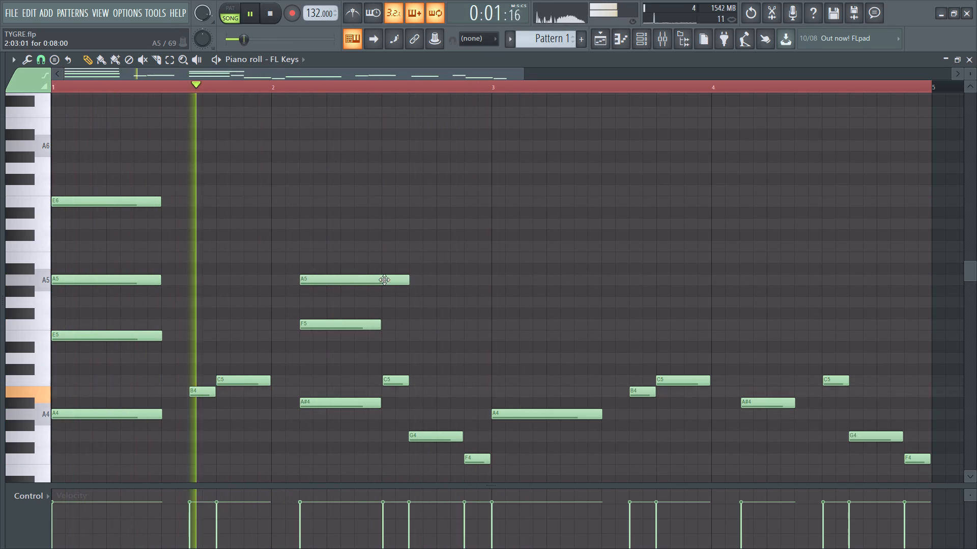
{"action": "left_click_drag", "start_coordinate": [406, 282], "coordinate": [379, 303]}
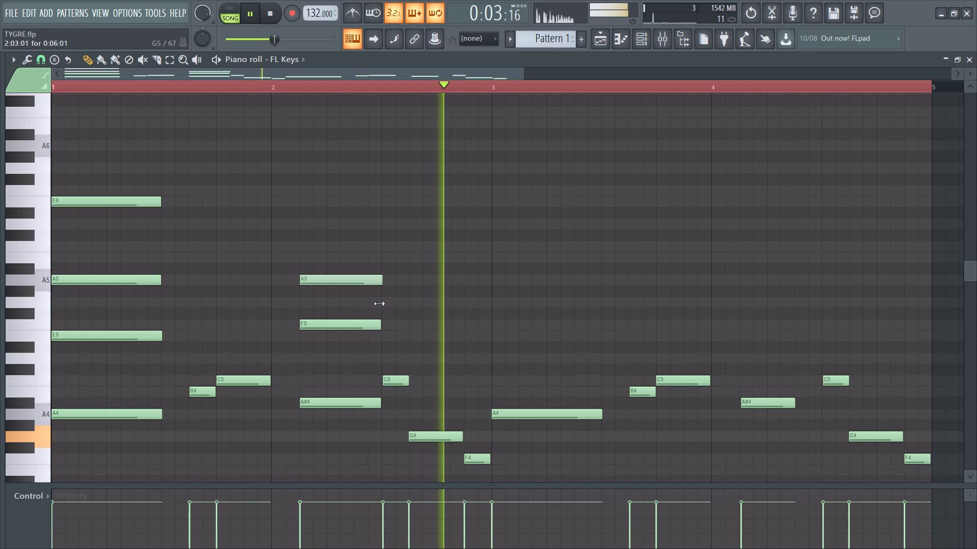
{"action": "left_click_drag", "start_coordinate": [379, 303], "coordinate": [380, 303]}
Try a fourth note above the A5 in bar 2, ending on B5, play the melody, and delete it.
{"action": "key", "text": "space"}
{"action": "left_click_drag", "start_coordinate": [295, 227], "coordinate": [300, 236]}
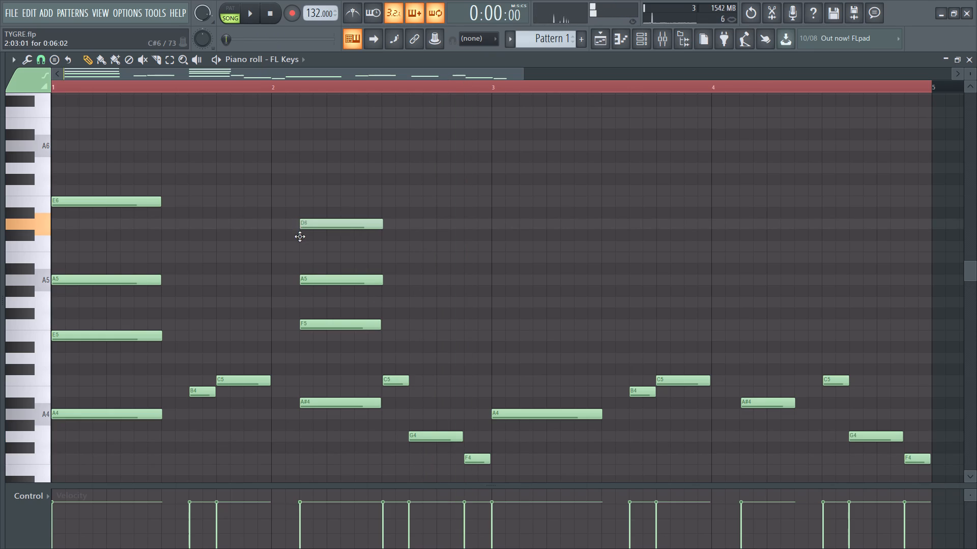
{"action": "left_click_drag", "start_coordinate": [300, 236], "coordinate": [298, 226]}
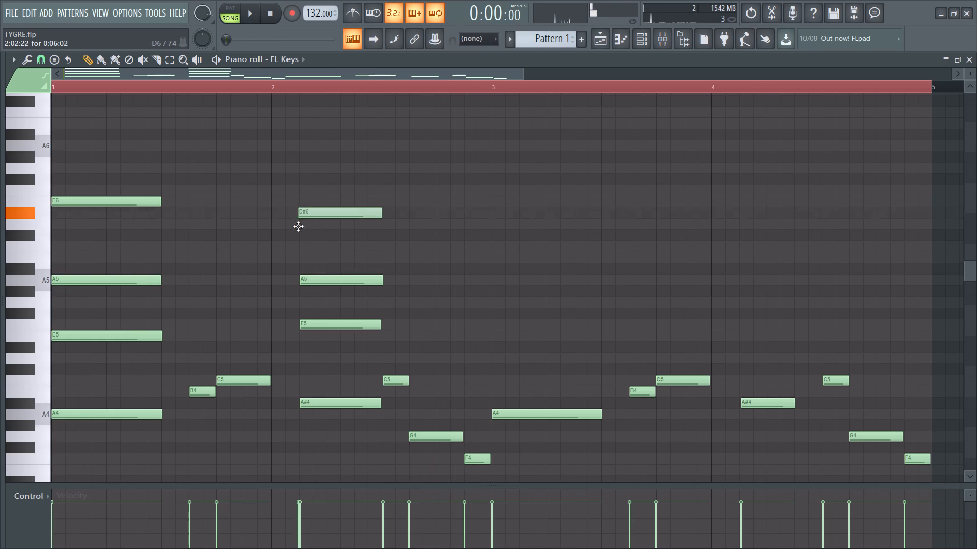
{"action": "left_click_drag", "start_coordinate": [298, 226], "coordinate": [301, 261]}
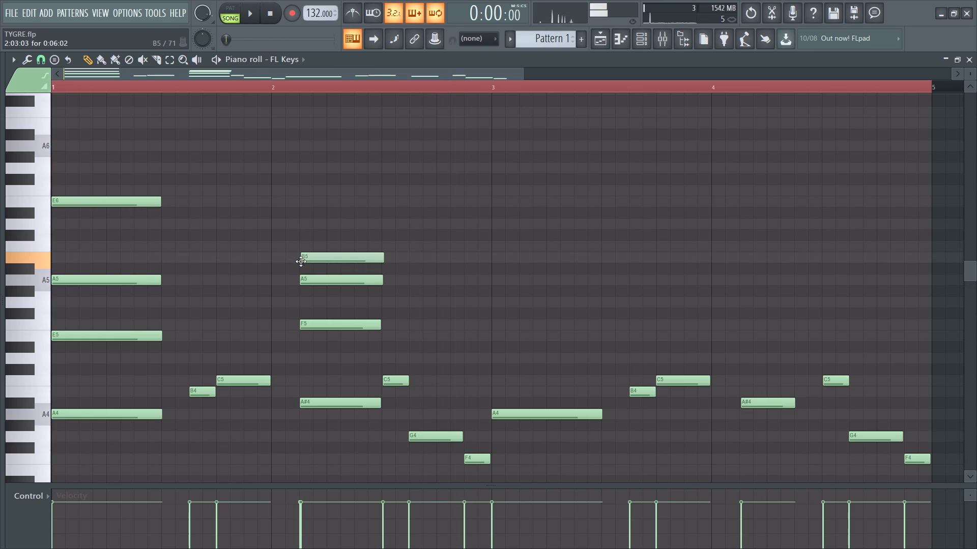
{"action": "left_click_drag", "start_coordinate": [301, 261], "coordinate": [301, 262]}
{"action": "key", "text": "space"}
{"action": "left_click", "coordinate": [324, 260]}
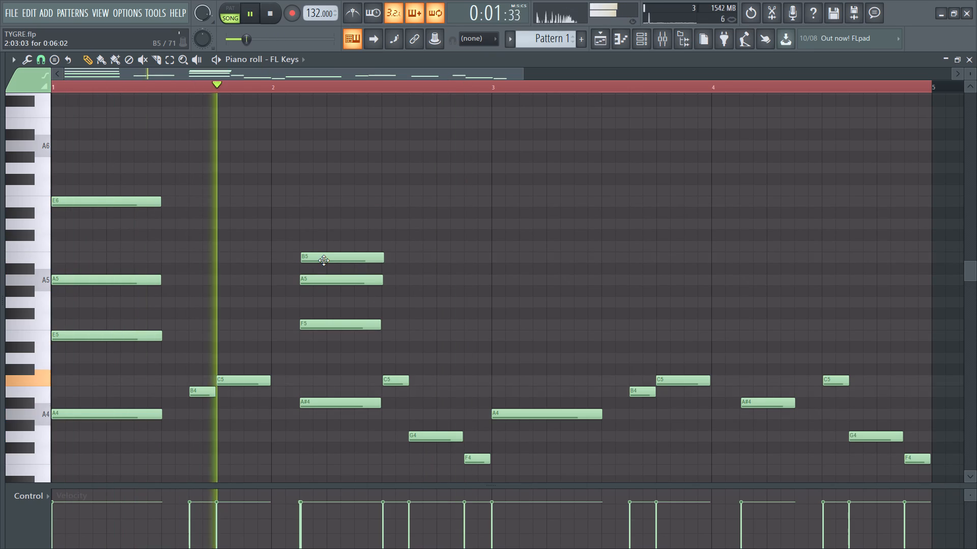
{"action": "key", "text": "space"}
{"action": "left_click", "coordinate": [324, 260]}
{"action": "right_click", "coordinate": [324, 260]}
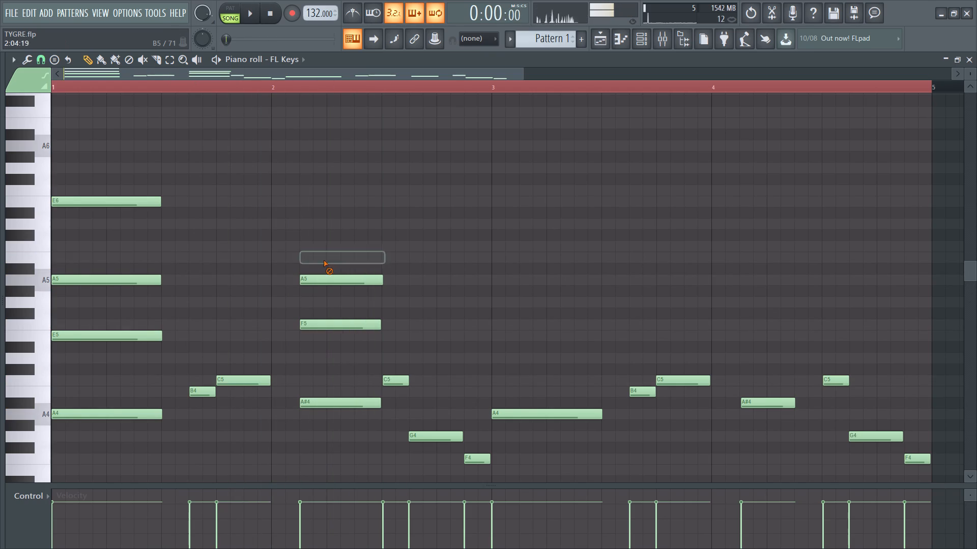
Play the melody repeatedly to judge how the stacked chords in bars 1 and 2 sound.
{"action": "key", "text": "space"}
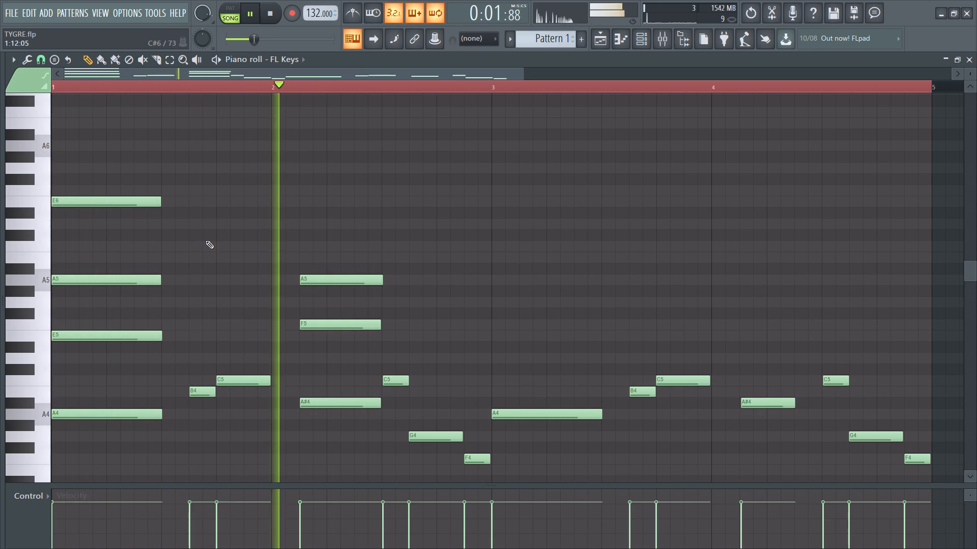
{"action": "key", "text": "space"}
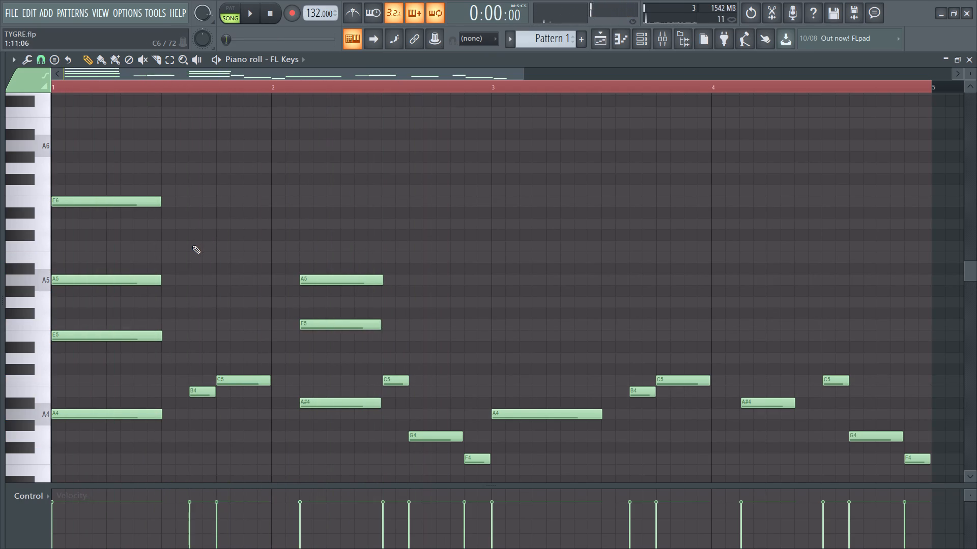
{"action": "key", "text": "space"}
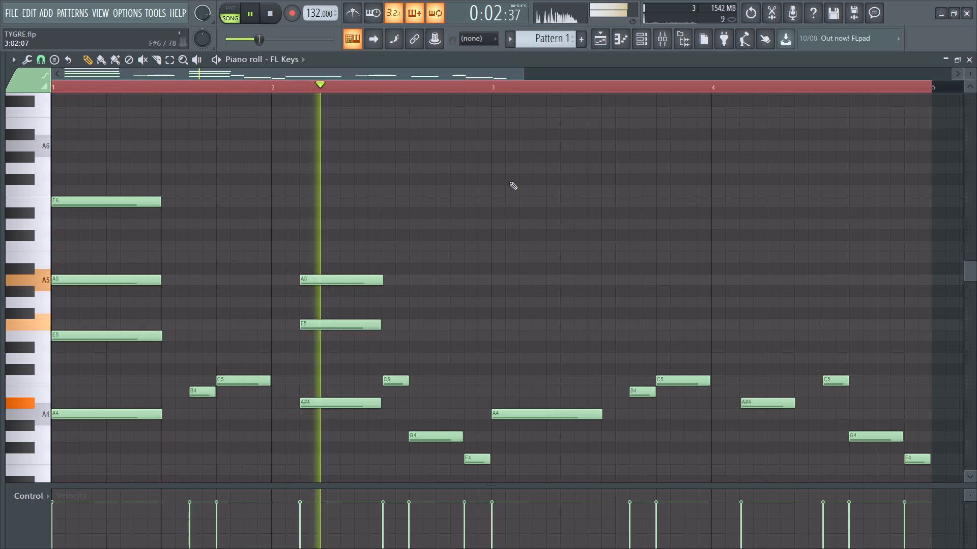
{"action": "key", "text": "space"}
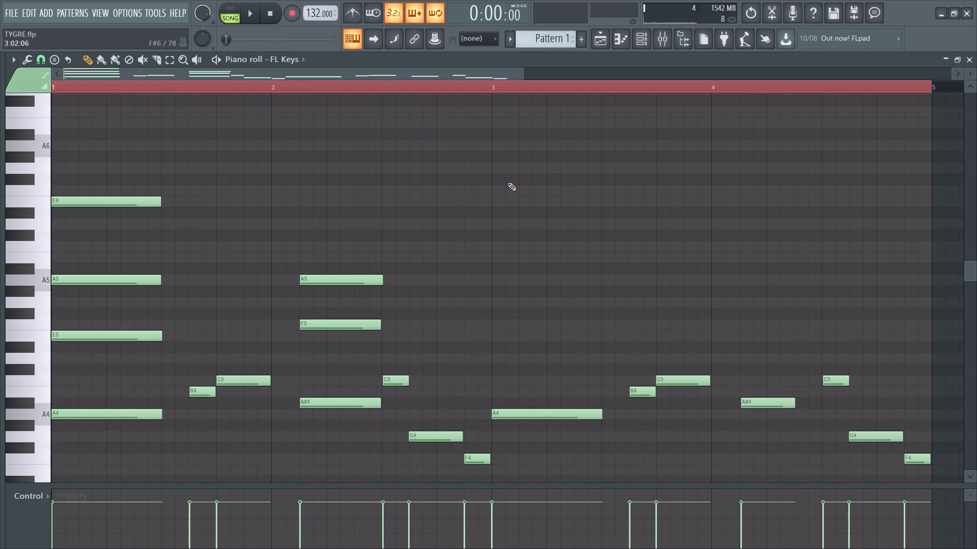
{"action": "scroll", "coordinate": [324, 206], "scroll_direction": "down", "scroll_amount": 4, "text": "ctrl"}
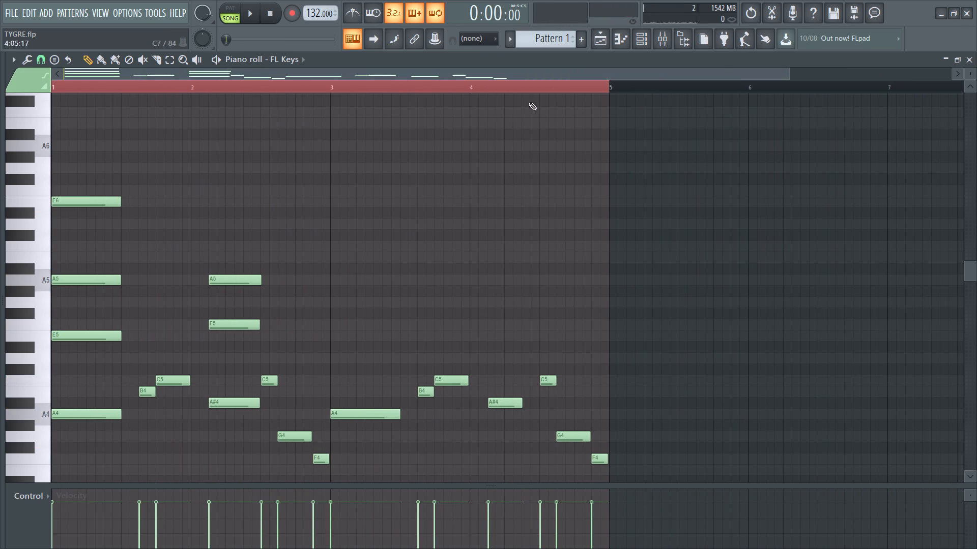
{"action": "scroll", "coordinate": [297, 148], "scroll_direction": "down", "scroll_amount": 2}
{"action": "key", "text": "space"}
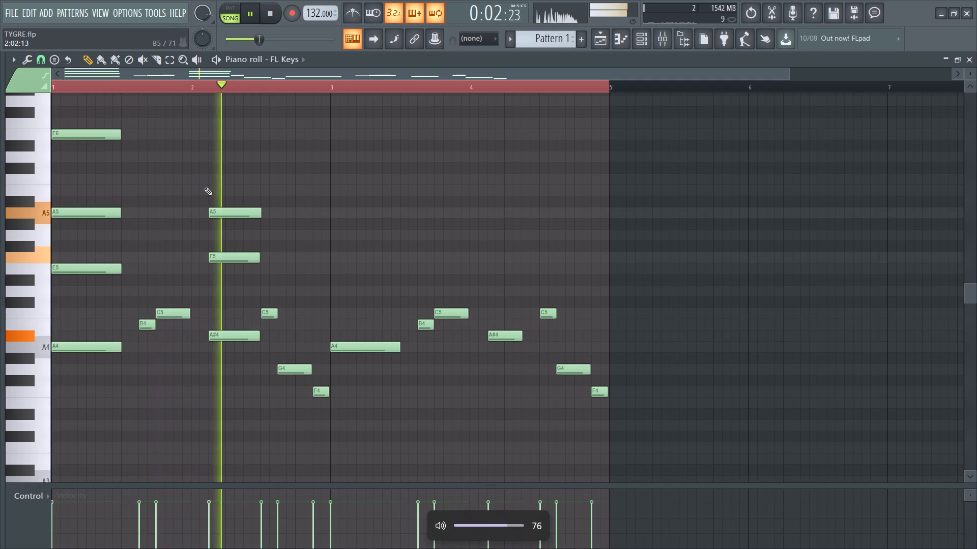
{"action": "key", "text": "space"}
{"action": "key", "text": "space"}
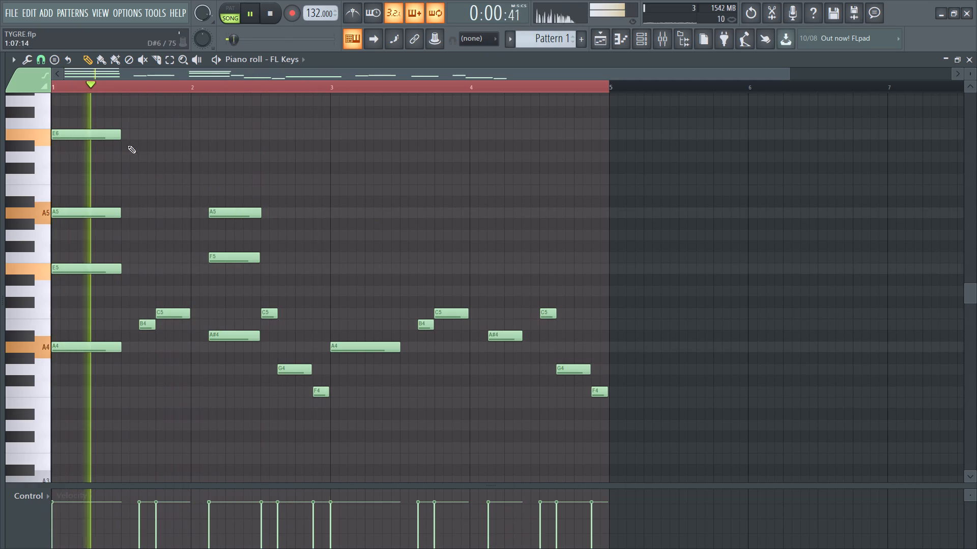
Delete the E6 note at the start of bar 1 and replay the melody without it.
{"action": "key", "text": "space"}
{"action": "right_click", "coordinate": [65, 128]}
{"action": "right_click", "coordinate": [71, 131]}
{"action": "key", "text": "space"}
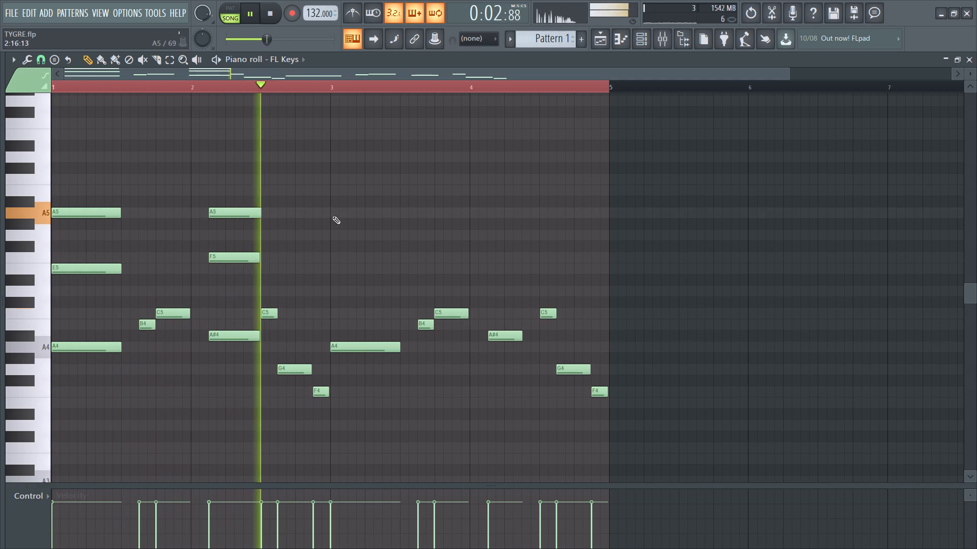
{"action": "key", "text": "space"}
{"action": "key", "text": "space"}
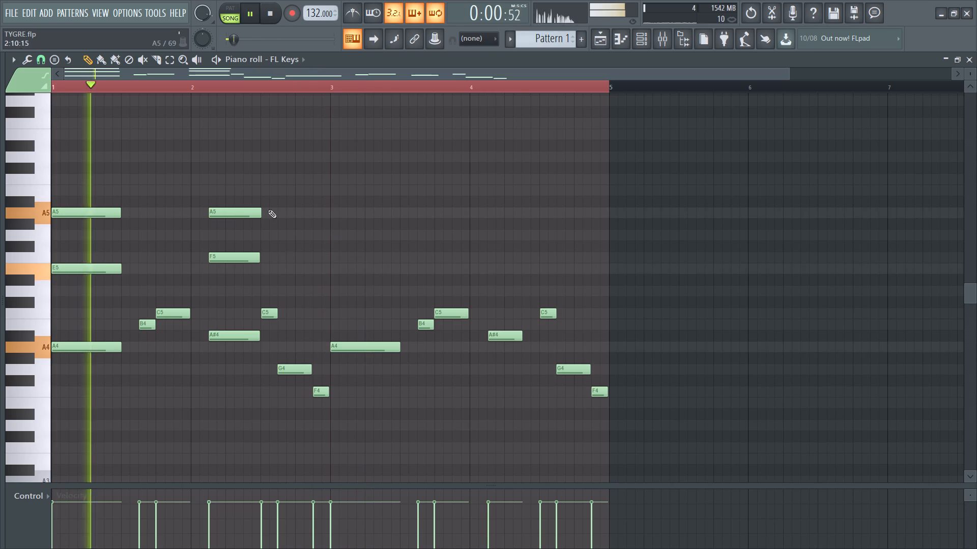
Add an F4 note below the A4 in bar 1, play the melody, and shorten the new note to end with the chord.
{"action": "key", "text": "space"}
{"action": "left_click_drag", "start_coordinate": [106, 185], "coordinate": [100, 384]}
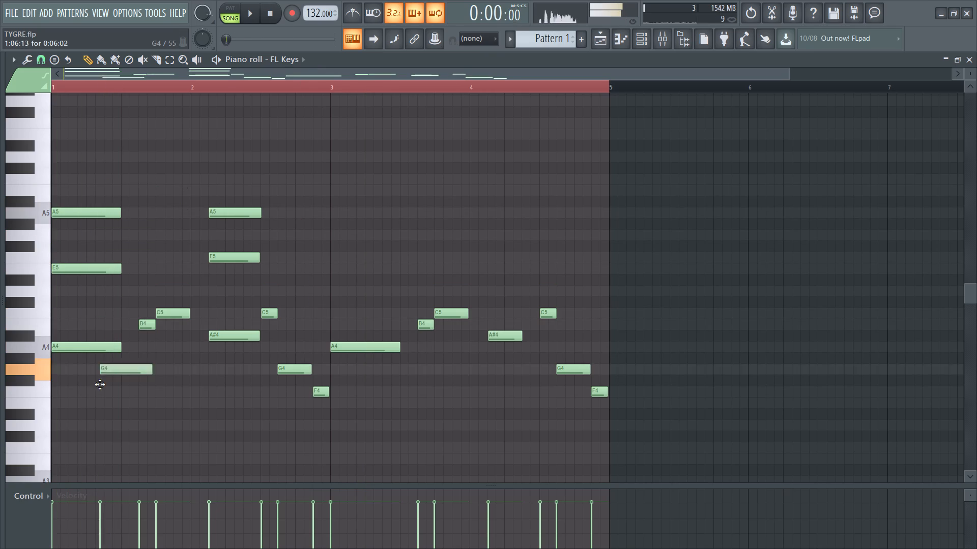
{"action": "left_click_drag", "start_coordinate": [100, 384], "coordinate": [102, 385]}
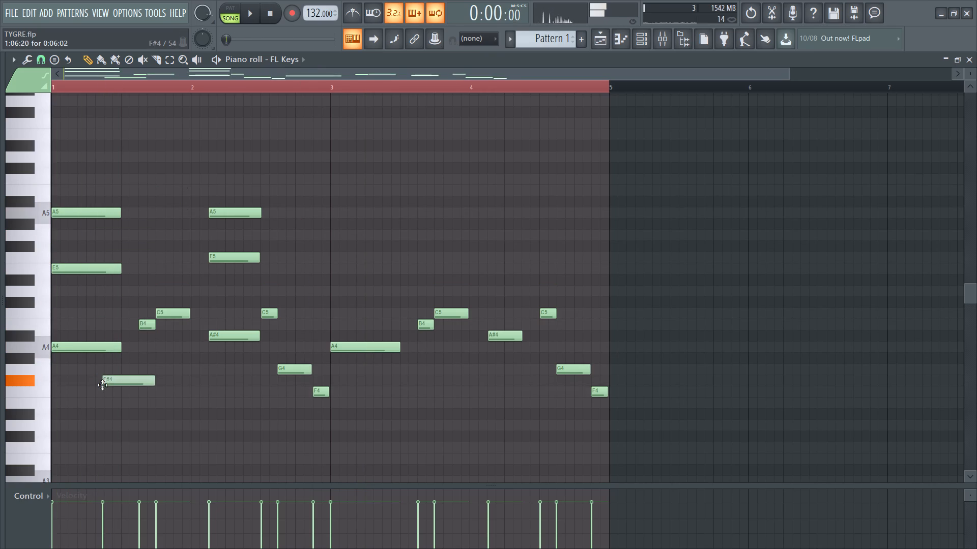
{"action": "left_click_drag", "start_coordinate": [102, 385], "coordinate": [102, 389]}
{"action": "key", "text": "space"}
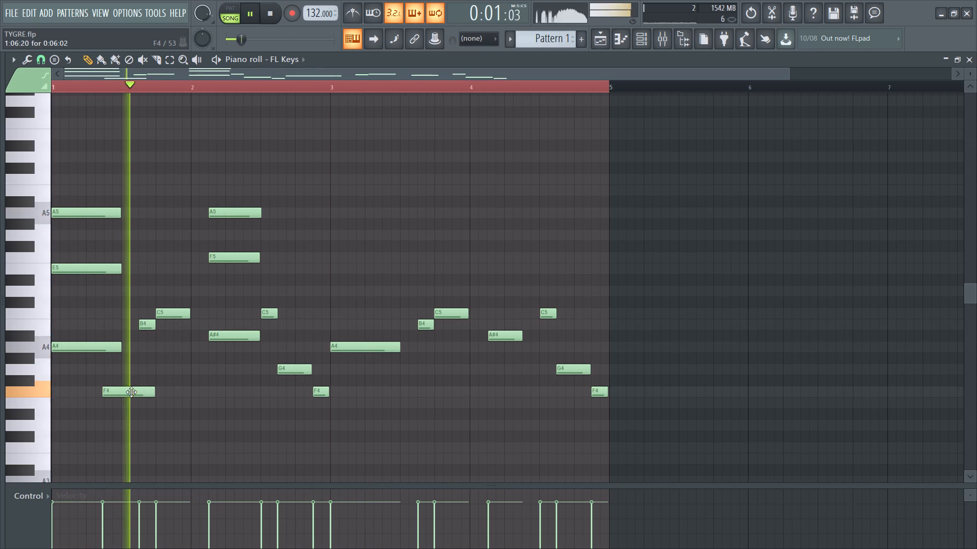
{"action": "key", "text": "space"}
{"action": "key", "text": "space"}
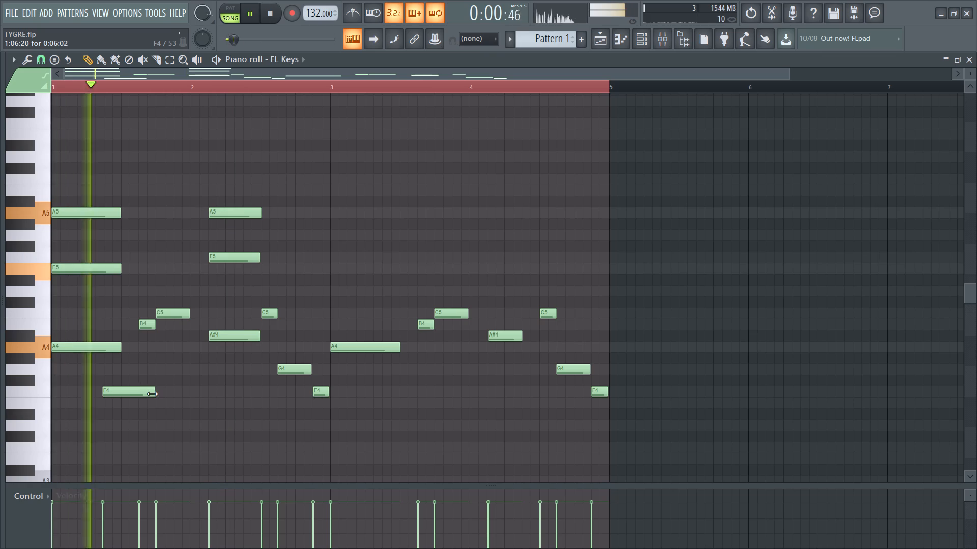
{"action": "key", "text": "space"}
{"action": "left_click_drag", "start_coordinate": [154, 394], "coordinate": [120, 407]}
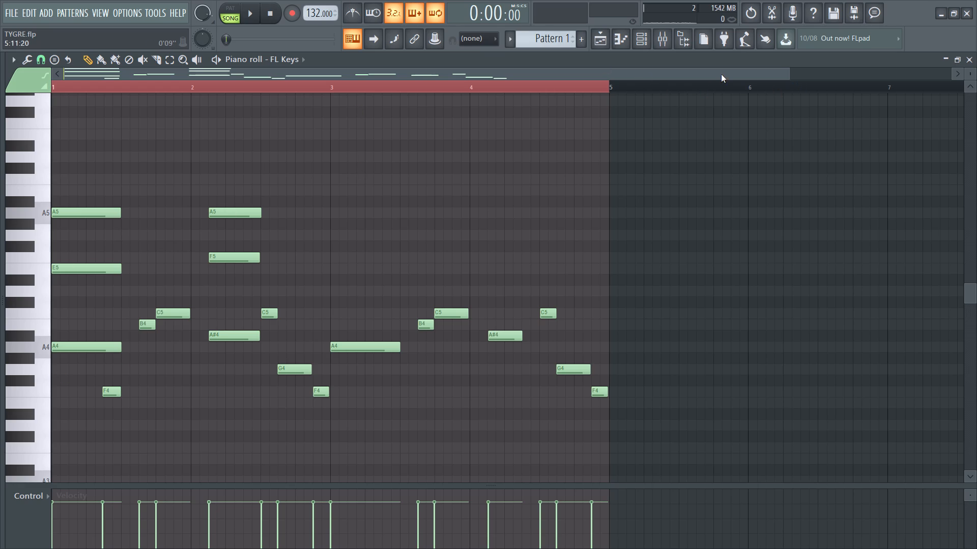
Lengthen the F4 note in bar 1 so it ends where the B4 starts, and replay the melody.
{"action": "left_click_drag", "start_coordinate": [721, 74], "coordinate": [656, 72]}
{"action": "left_click_drag", "start_coordinate": [786, 72], "coordinate": [651, 69]}
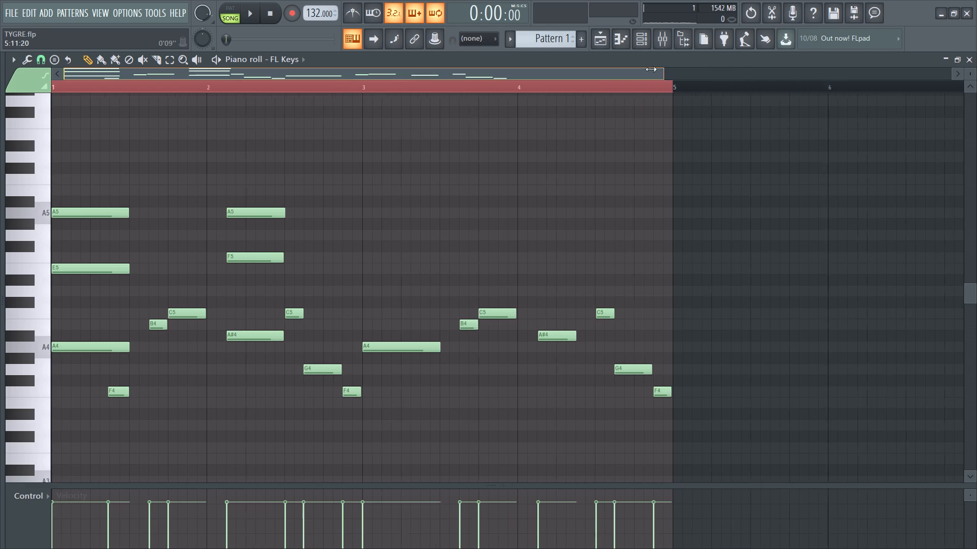
{"action": "left_click_drag", "start_coordinate": [651, 69], "coordinate": [691, 64]}
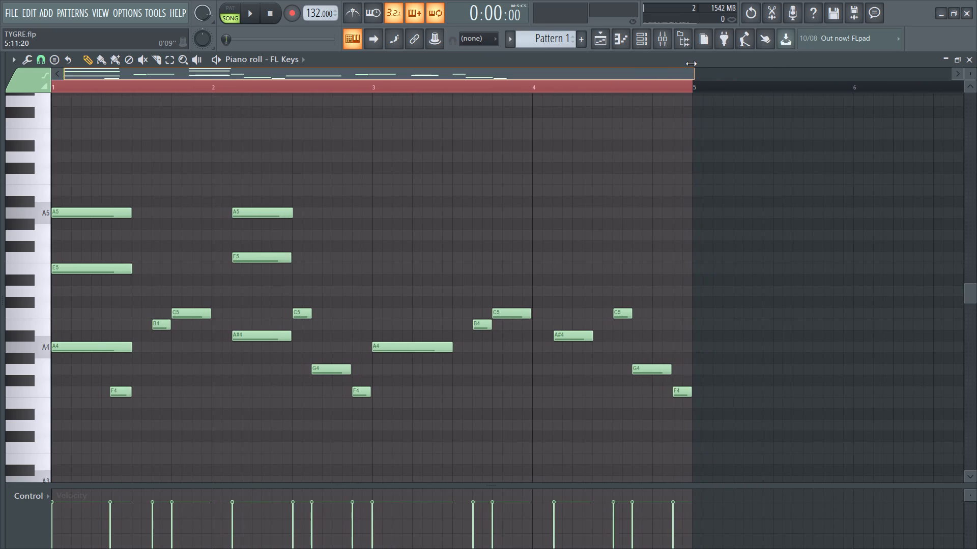
{"action": "left_click_drag", "start_coordinate": [691, 64], "coordinate": [690, 64]}
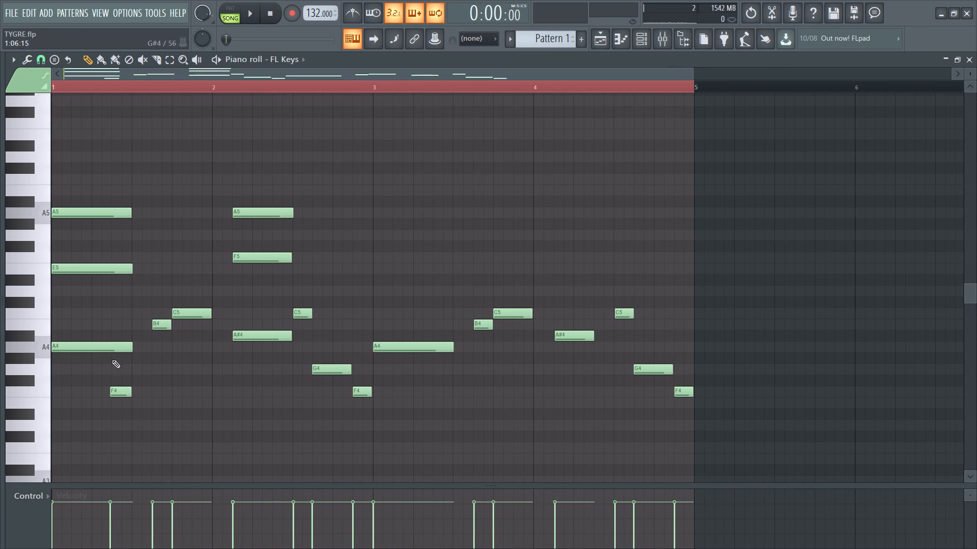
{"action": "key", "text": "space"}
{"action": "scroll", "coordinate": [128, 398], "scroll_direction": "down", "scroll_amount": 2}
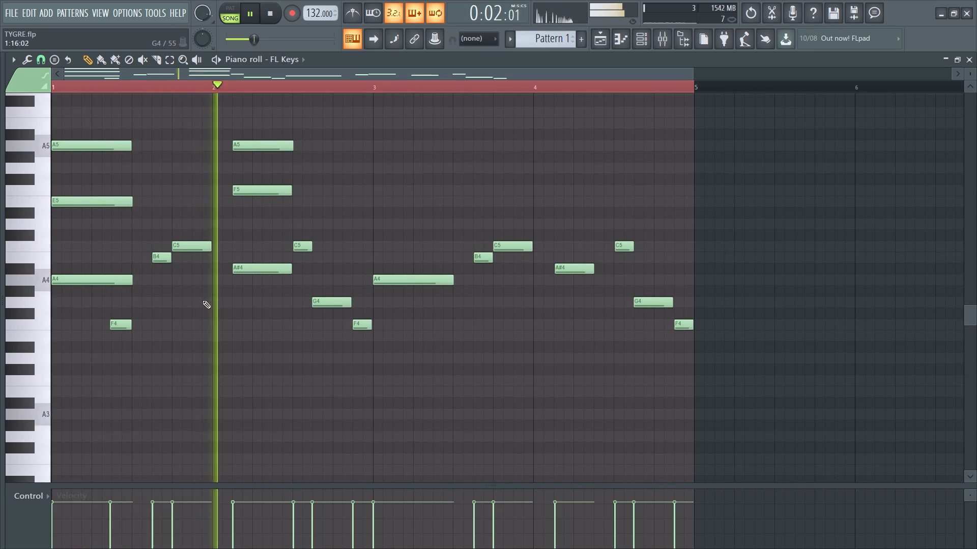
{"action": "key", "text": "space"}
{"action": "key", "text": "space"}
{"action": "left_click_drag", "start_coordinate": [131, 328], "coordinate": [151, 343]}
{"action": "key", "text": "space"}
{"action": "key", "text": "space"}
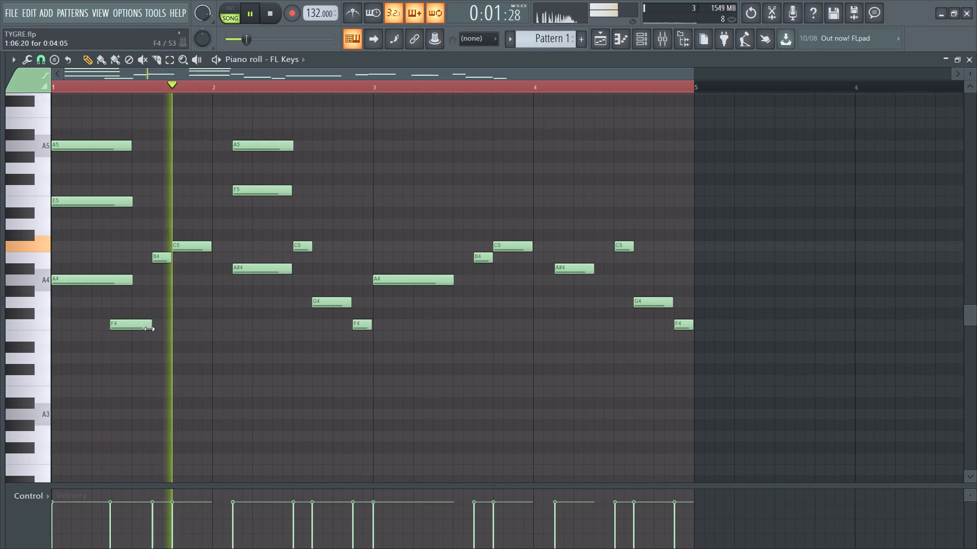
{"action": "key", "text": "space"}
{"action": "key", "text": "space"}
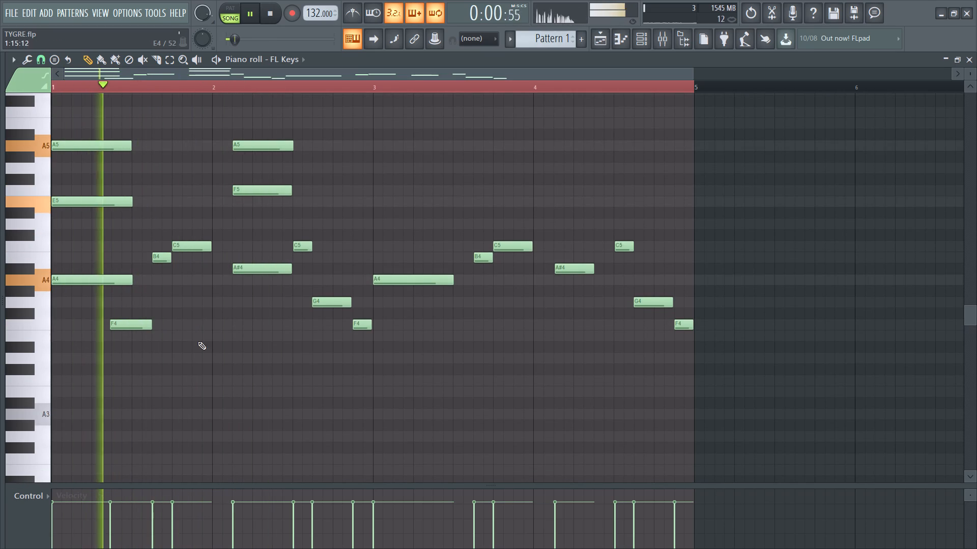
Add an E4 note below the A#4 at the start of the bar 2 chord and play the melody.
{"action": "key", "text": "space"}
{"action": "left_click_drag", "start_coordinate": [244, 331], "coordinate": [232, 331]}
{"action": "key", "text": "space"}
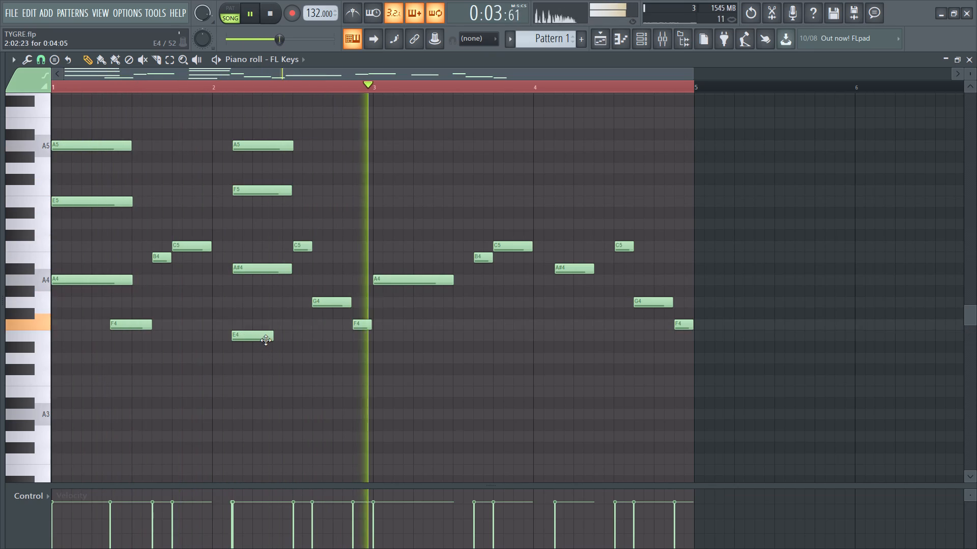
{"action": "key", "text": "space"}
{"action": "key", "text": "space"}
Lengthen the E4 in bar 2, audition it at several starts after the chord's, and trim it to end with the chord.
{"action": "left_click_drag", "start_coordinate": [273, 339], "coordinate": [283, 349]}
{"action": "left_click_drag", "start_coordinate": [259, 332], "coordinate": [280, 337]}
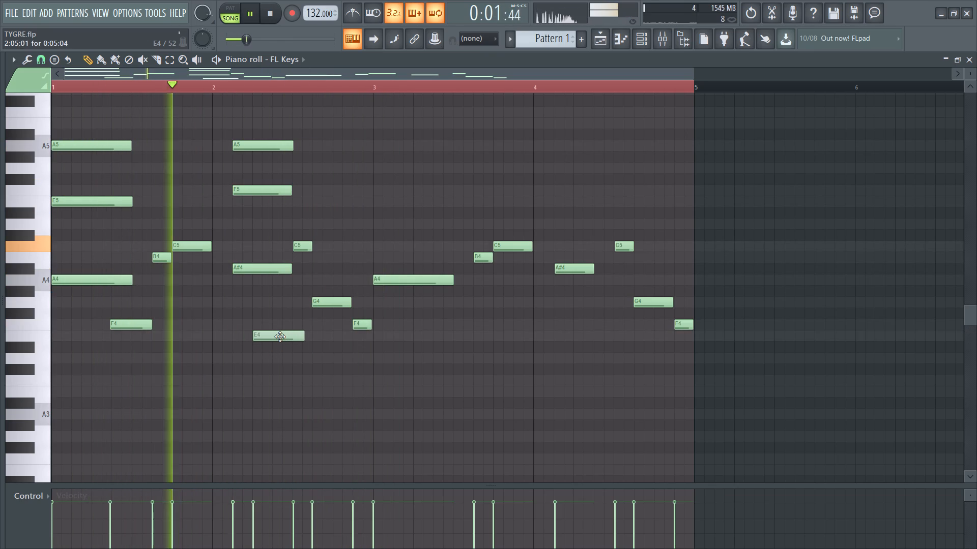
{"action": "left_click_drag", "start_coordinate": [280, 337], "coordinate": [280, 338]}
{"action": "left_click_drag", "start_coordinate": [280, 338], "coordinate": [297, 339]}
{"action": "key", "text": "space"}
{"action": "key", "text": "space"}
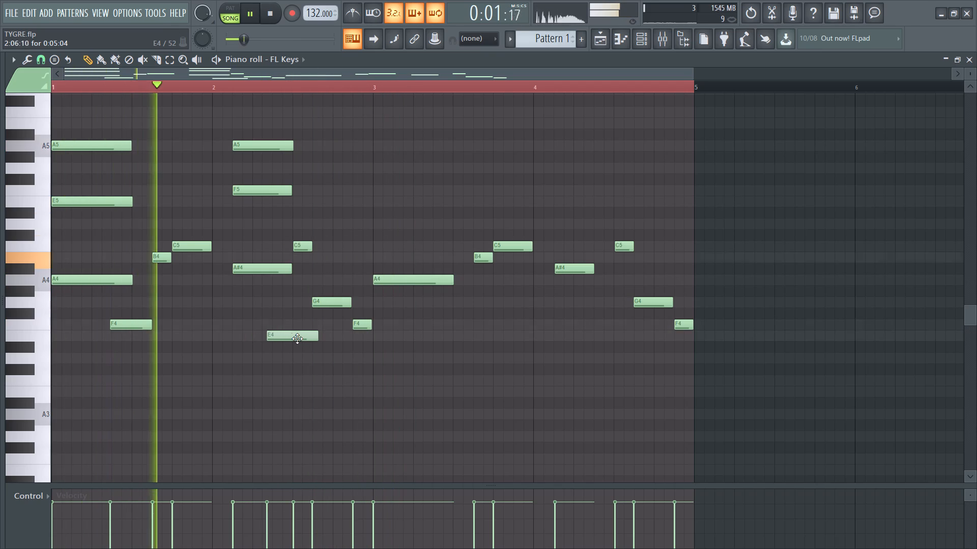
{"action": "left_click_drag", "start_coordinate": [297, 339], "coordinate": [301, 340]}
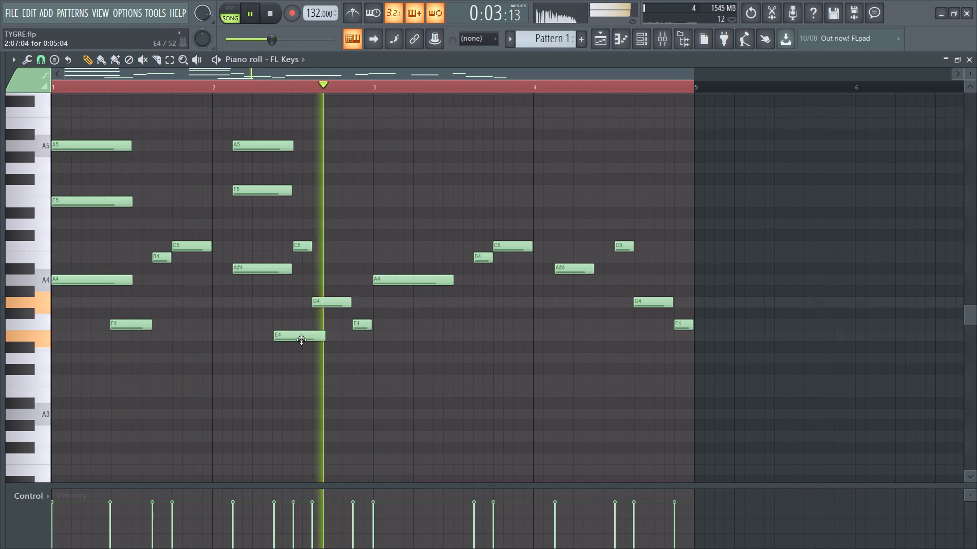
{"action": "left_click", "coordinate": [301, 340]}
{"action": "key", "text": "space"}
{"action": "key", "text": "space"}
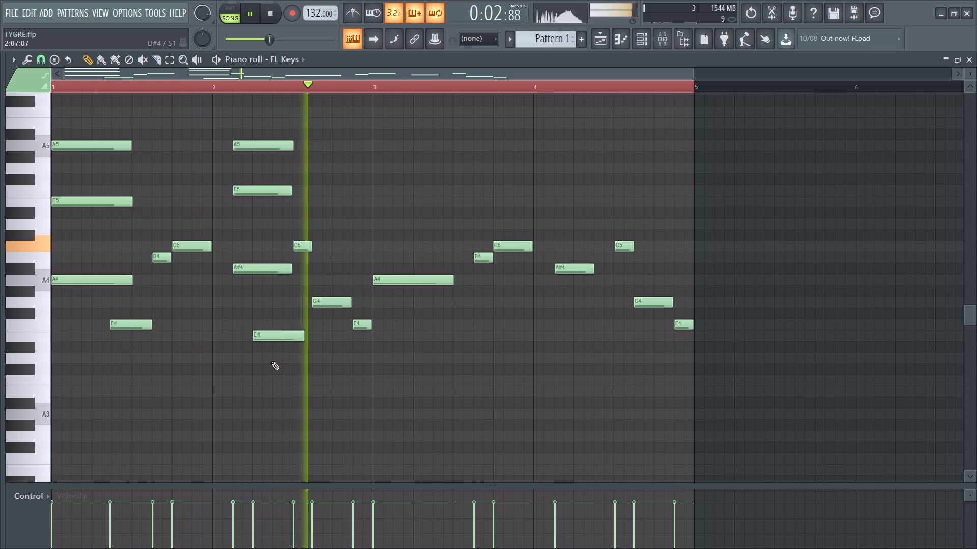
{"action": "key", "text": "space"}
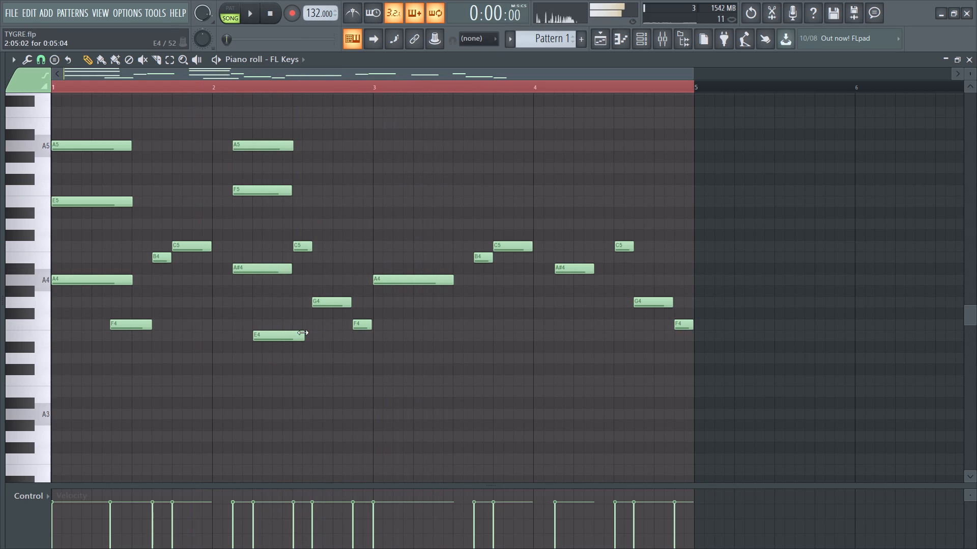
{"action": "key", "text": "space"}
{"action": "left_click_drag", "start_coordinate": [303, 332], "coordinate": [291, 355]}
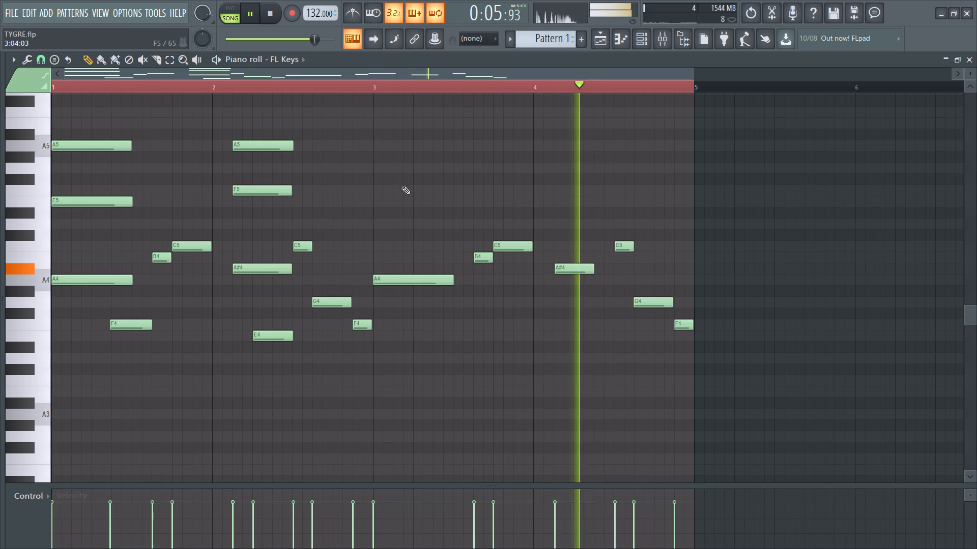
Delete all the melody notes in bars 3 and 4.
{"action": "left_click_drag", "start_coordinate": [398, 182], "coordinate": [679, 402], "text": "ctrl"}
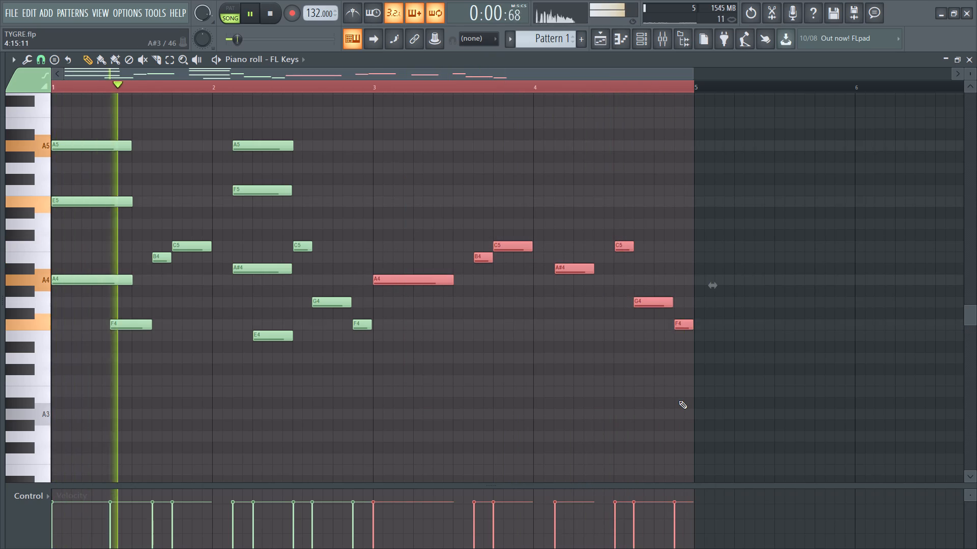
{"action": "key", "text": "Delete"}
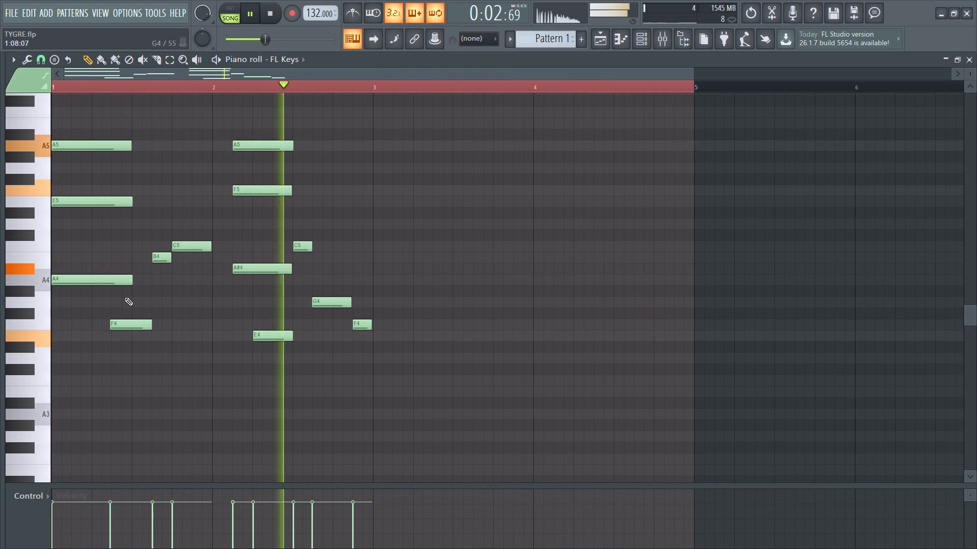
Add an E4 note below the C5 in bar 1, aligned with the C5's start.
{"action": "key", "text": "space"}
{"action": "key", "text": "space"}
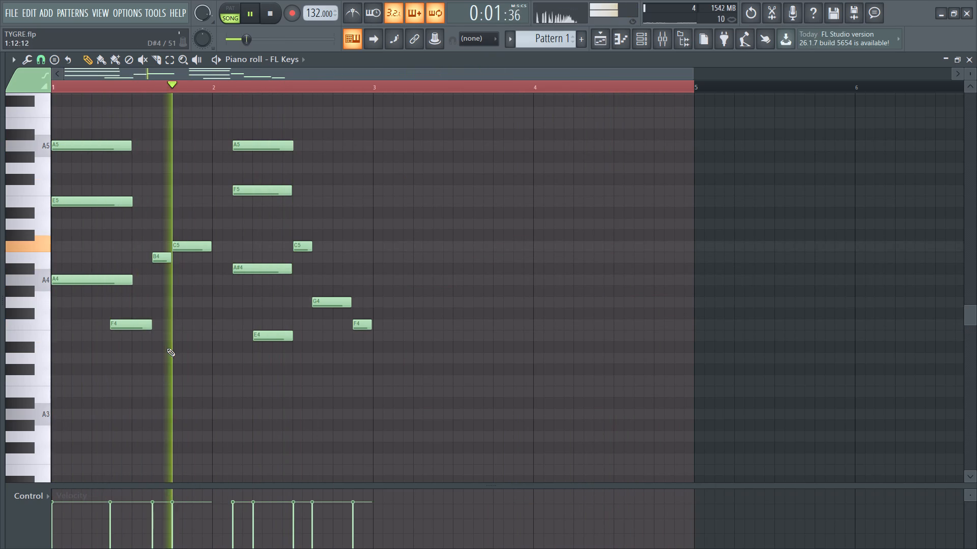
{"action": "key", "text": "space"}
{"action": "left_click_drag", "start_coordinate": [169, 345], "coordinate": [170, 331]}
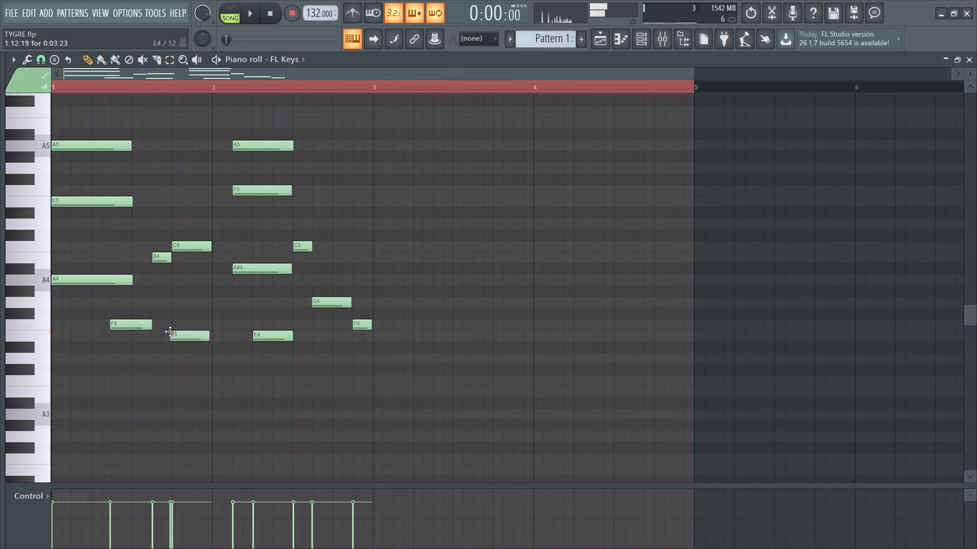
{"action": "key", "text": "space"}
{"action": "left_click", "coordinate": [182, 335]}
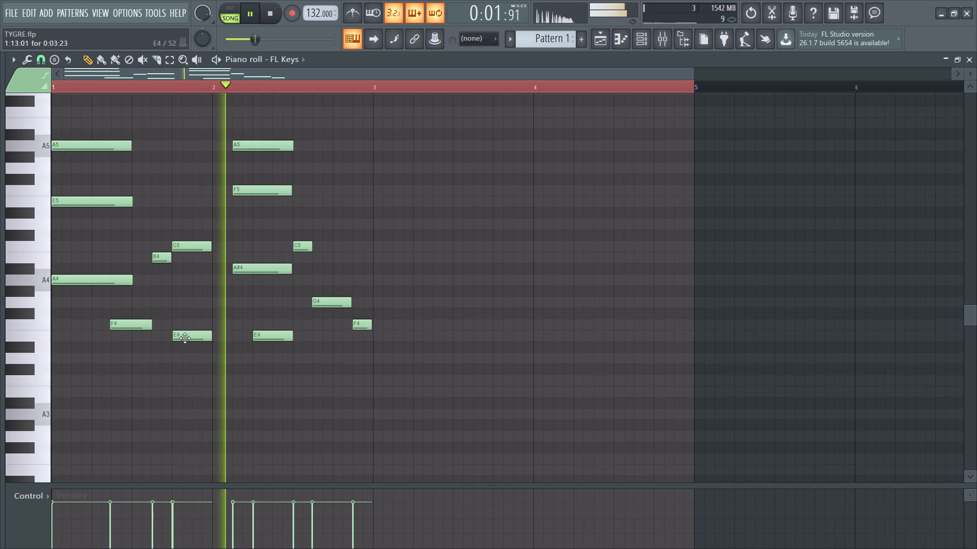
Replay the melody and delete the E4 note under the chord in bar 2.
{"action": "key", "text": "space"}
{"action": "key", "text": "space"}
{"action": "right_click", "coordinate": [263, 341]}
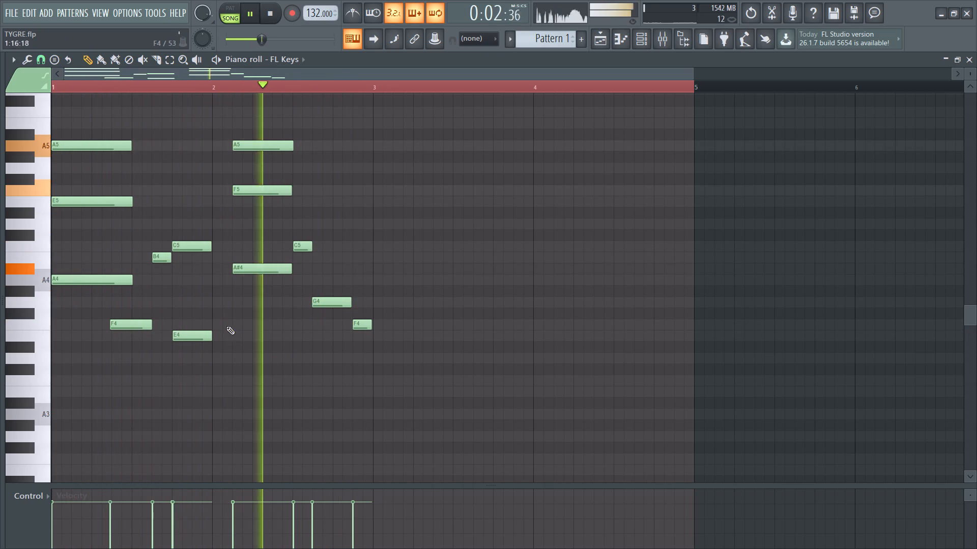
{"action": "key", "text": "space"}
Add a D4 note in the second half of bar 2, starting together with the C5.
{"action": "left_click_drag", "start_coordinate": [323, 348], "coordinate": [321, 349]}
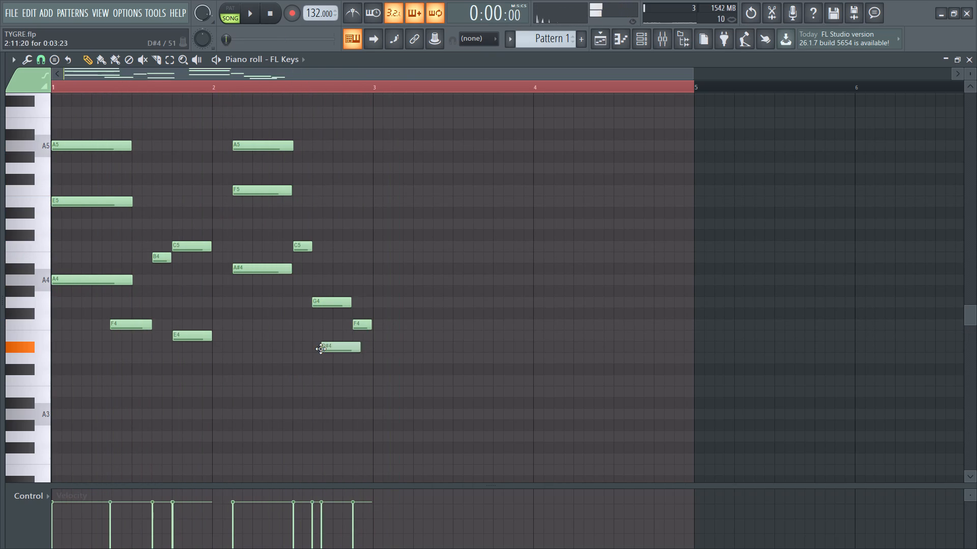
{"action": "left_click_drag", "start_coordinate": [321, 349], "coordinate": [314, 367]}
{"action": "key", "text": "space"}
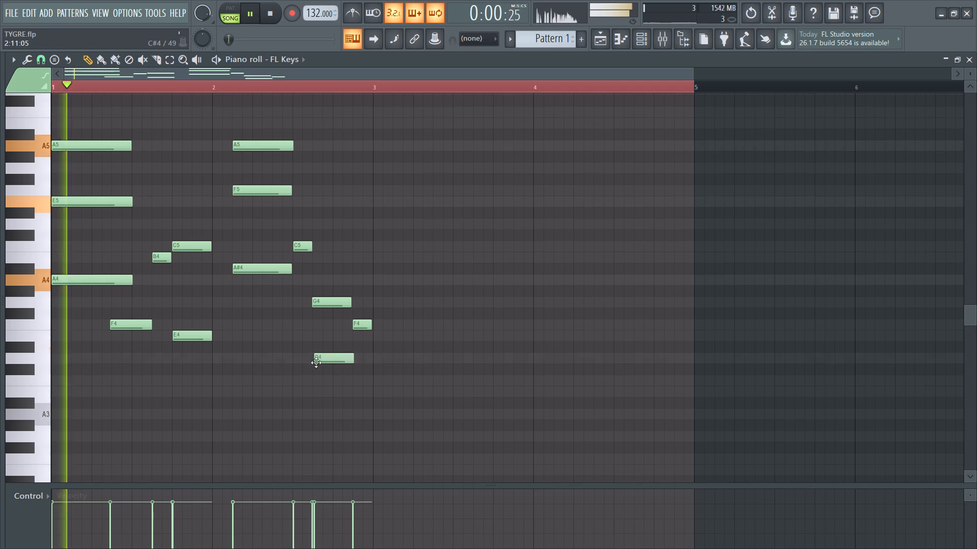
{"action": "left_click_drag", "start_coordinate": [321, 359], "coordinate": [302, 361]}
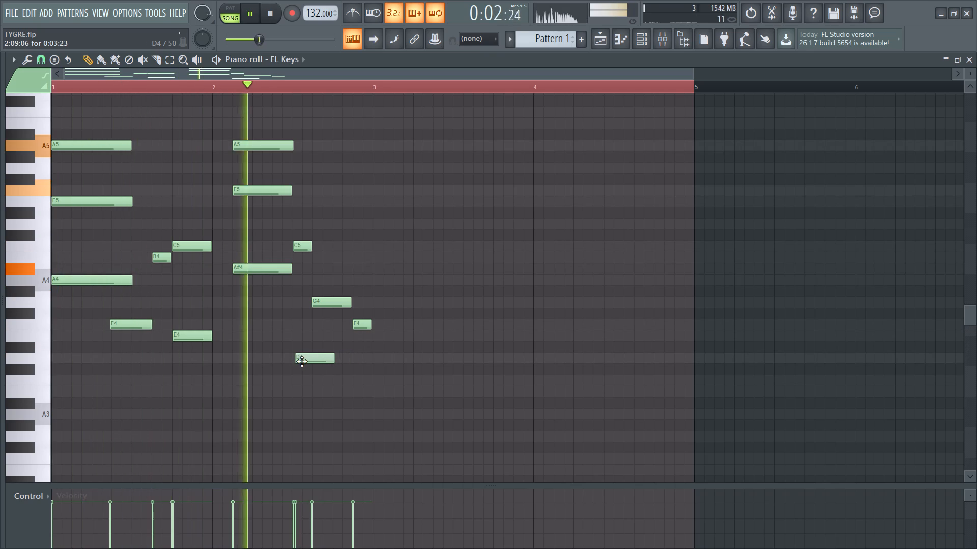
{"action": "left_click_drag", "start_coordinate": [302, 361], "coordinate": [300, 363]}
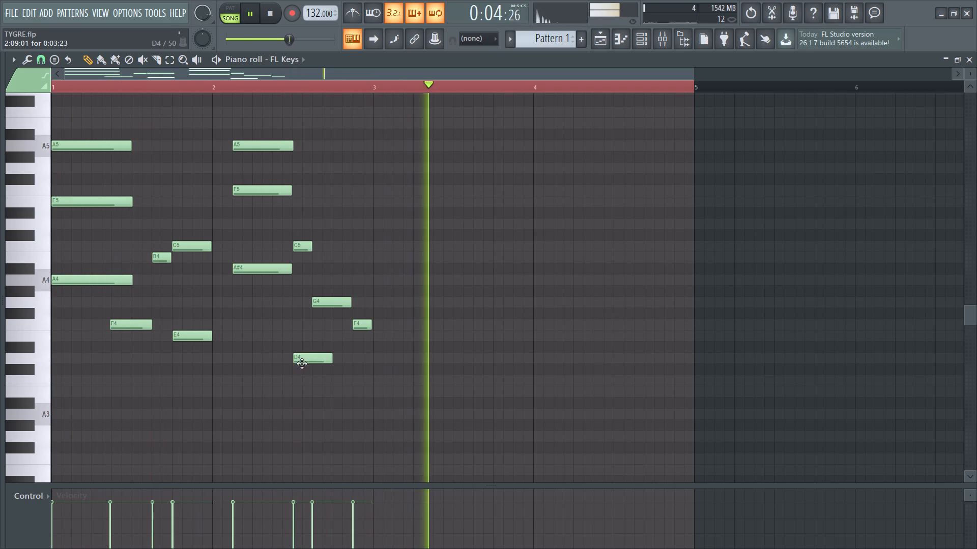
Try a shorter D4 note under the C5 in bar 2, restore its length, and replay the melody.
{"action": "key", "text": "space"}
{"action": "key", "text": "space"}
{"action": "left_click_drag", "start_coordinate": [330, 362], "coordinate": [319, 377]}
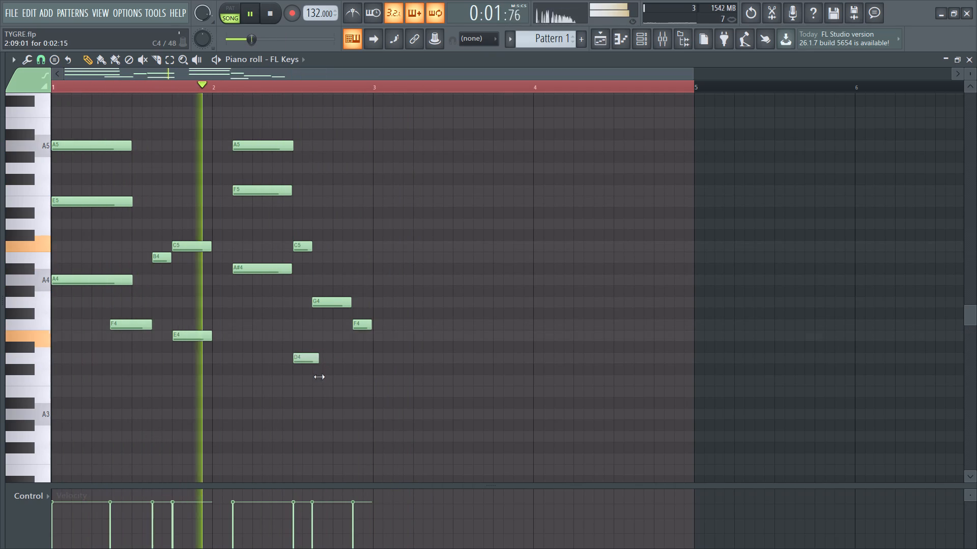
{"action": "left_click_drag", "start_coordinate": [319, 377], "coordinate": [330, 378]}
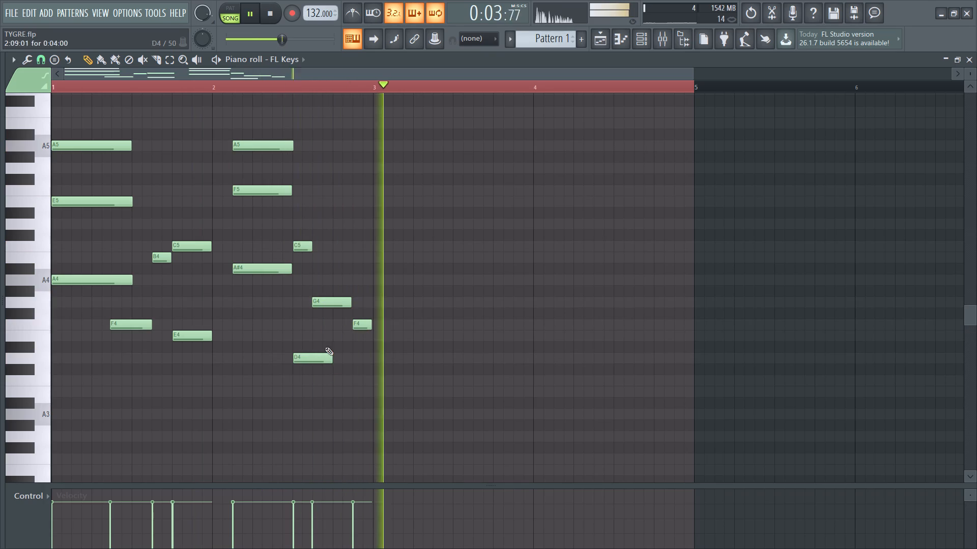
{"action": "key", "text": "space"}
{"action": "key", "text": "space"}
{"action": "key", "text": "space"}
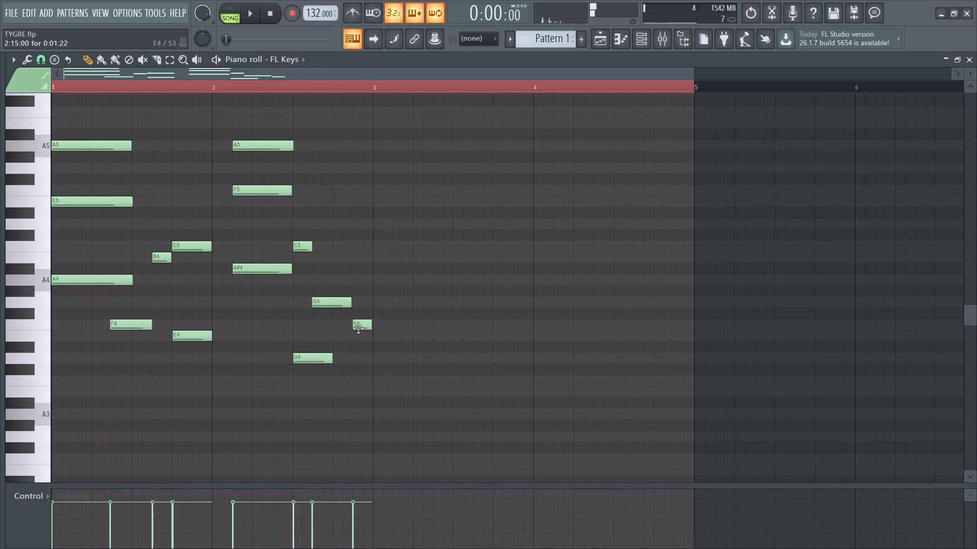
Lower the F4 note at the end of bar 2 to D4, play the melody, and nudge the note slightly earlier.
{"action": "left_click_drag", "start_coordinate": [358, 325], "coordinate": [359, 352]}
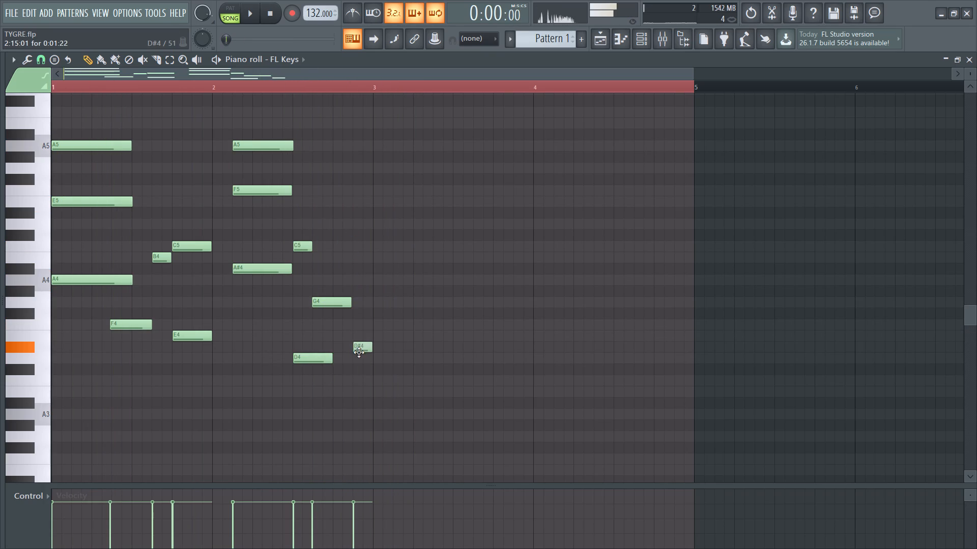
{"action": "left_click_drag", "start_coordinate": [359, 352], "coordinate": [359, 362]}
{"action": "key", "text": "space"}
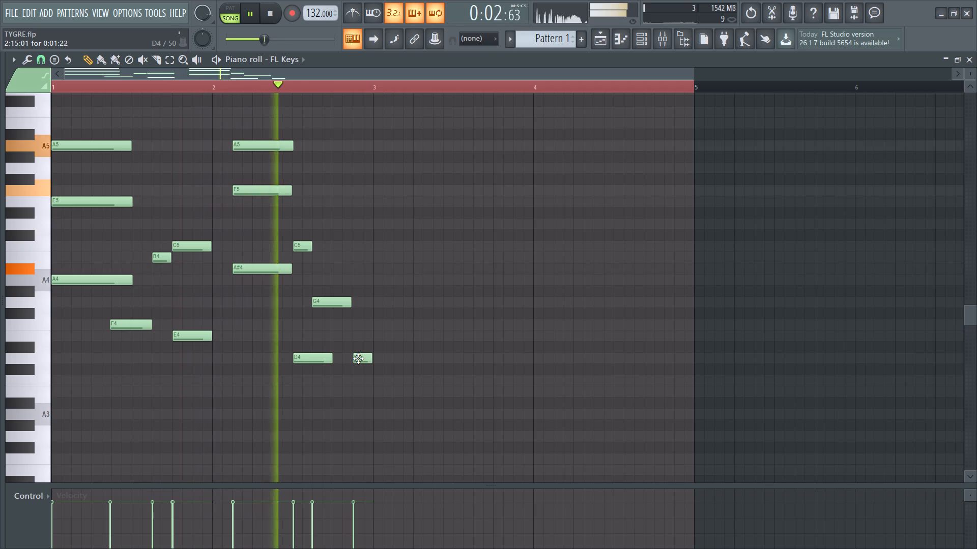
{"action": "key", "text": "space"}
{"action": "left_click_drag", "start_coordinate": [358, 358], "coordinate": [357, 365]}
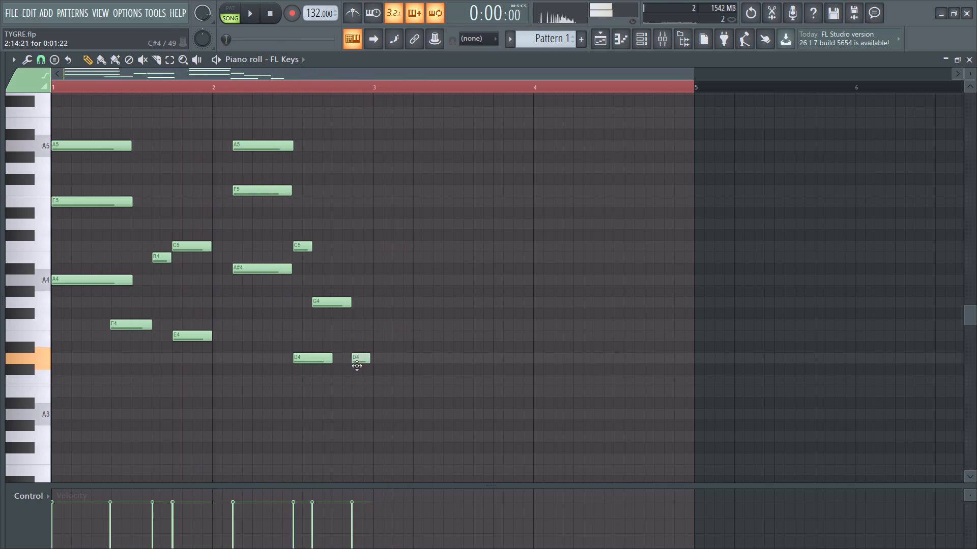
Nudge the D4 note at the end of bar 2 slightly later so it ends at bar 3, and play the melody.
{"action": "left_click_drag", "start_coordinate": [357, 365], "coordinate": [359, 366]}
{"action": "key", "text": "space"}
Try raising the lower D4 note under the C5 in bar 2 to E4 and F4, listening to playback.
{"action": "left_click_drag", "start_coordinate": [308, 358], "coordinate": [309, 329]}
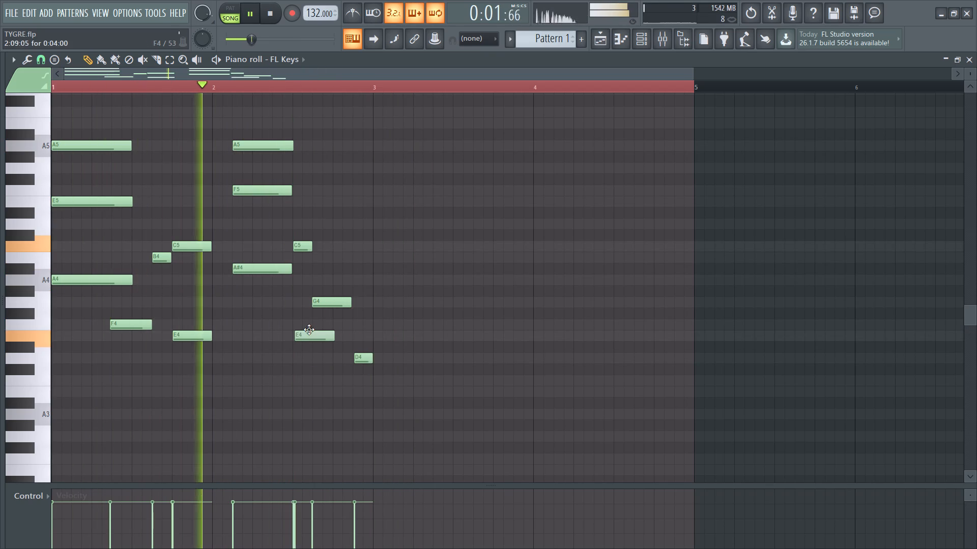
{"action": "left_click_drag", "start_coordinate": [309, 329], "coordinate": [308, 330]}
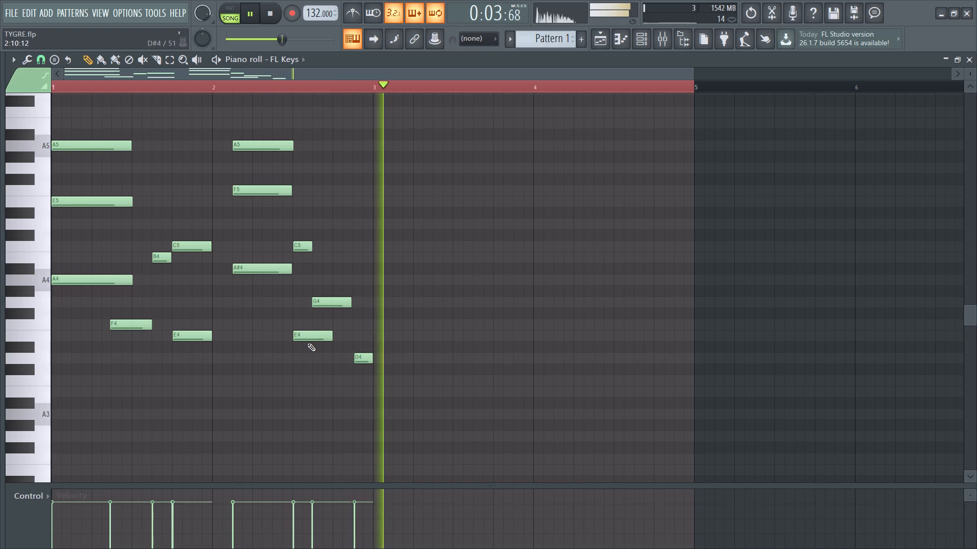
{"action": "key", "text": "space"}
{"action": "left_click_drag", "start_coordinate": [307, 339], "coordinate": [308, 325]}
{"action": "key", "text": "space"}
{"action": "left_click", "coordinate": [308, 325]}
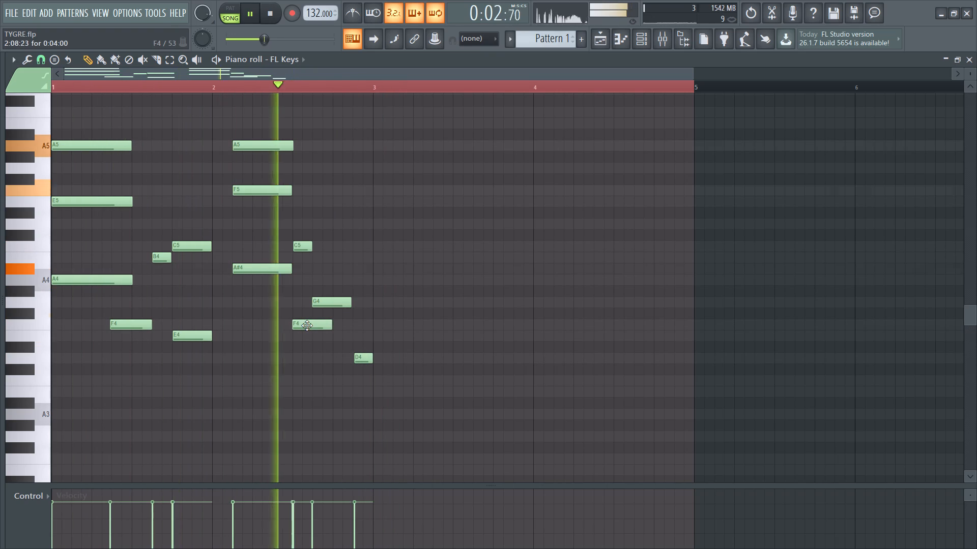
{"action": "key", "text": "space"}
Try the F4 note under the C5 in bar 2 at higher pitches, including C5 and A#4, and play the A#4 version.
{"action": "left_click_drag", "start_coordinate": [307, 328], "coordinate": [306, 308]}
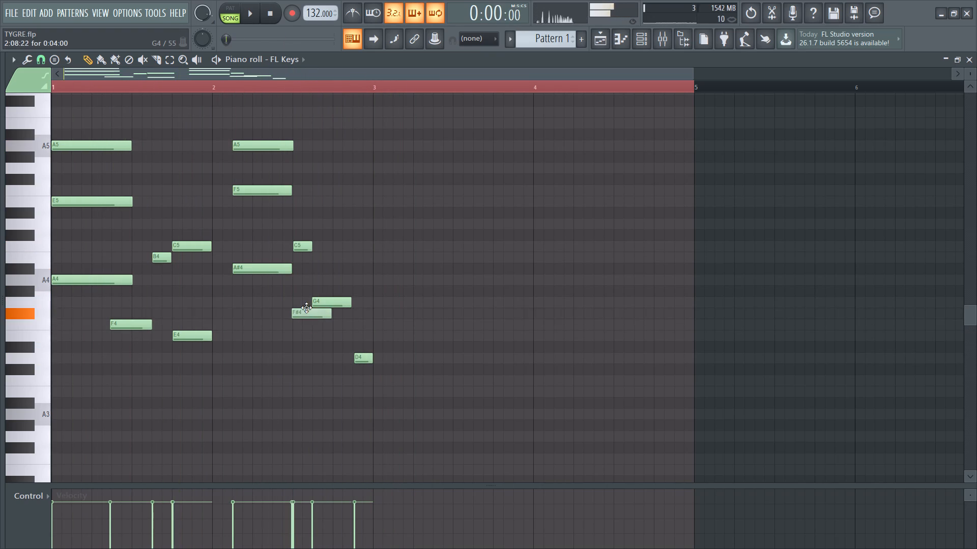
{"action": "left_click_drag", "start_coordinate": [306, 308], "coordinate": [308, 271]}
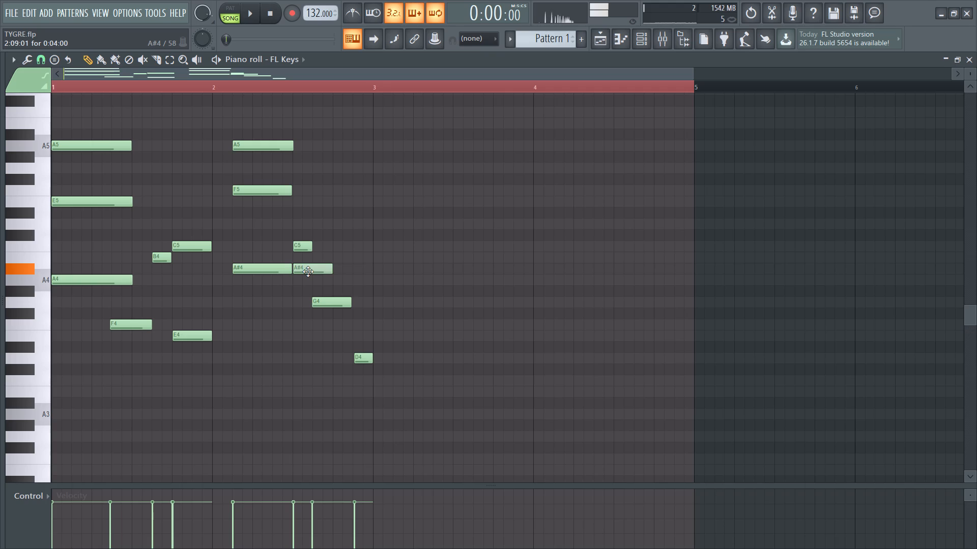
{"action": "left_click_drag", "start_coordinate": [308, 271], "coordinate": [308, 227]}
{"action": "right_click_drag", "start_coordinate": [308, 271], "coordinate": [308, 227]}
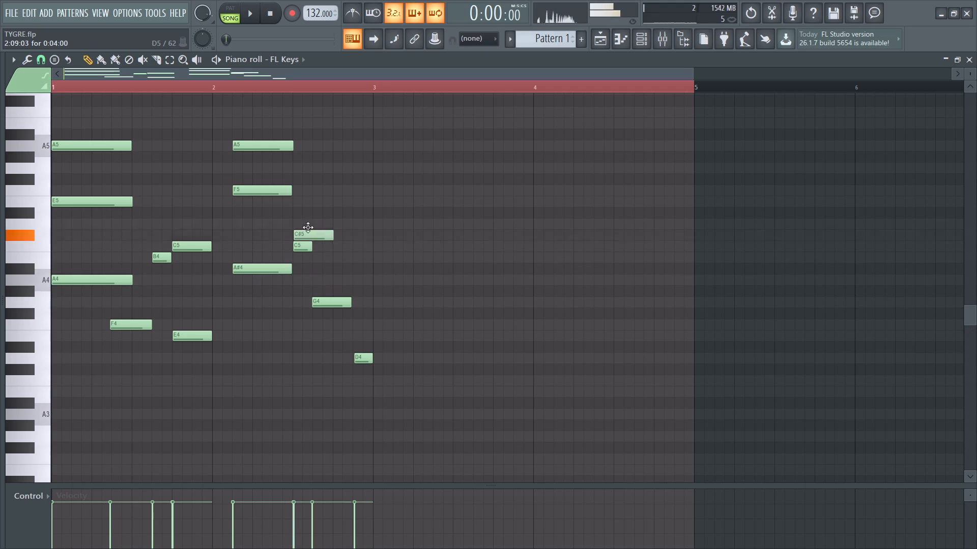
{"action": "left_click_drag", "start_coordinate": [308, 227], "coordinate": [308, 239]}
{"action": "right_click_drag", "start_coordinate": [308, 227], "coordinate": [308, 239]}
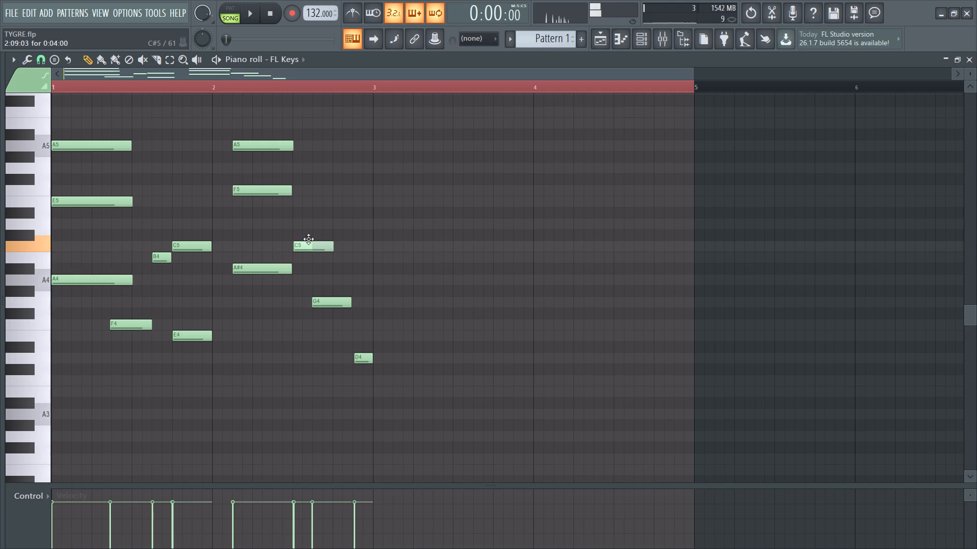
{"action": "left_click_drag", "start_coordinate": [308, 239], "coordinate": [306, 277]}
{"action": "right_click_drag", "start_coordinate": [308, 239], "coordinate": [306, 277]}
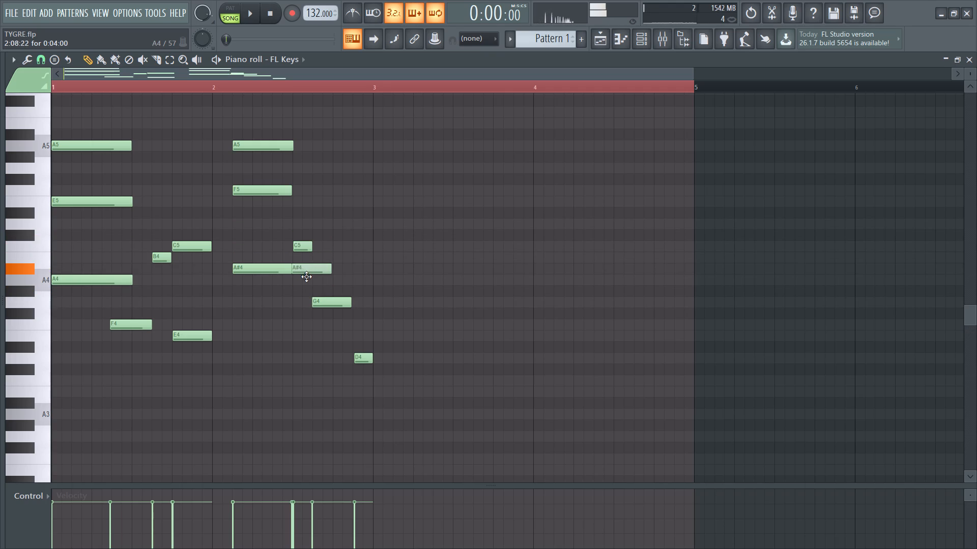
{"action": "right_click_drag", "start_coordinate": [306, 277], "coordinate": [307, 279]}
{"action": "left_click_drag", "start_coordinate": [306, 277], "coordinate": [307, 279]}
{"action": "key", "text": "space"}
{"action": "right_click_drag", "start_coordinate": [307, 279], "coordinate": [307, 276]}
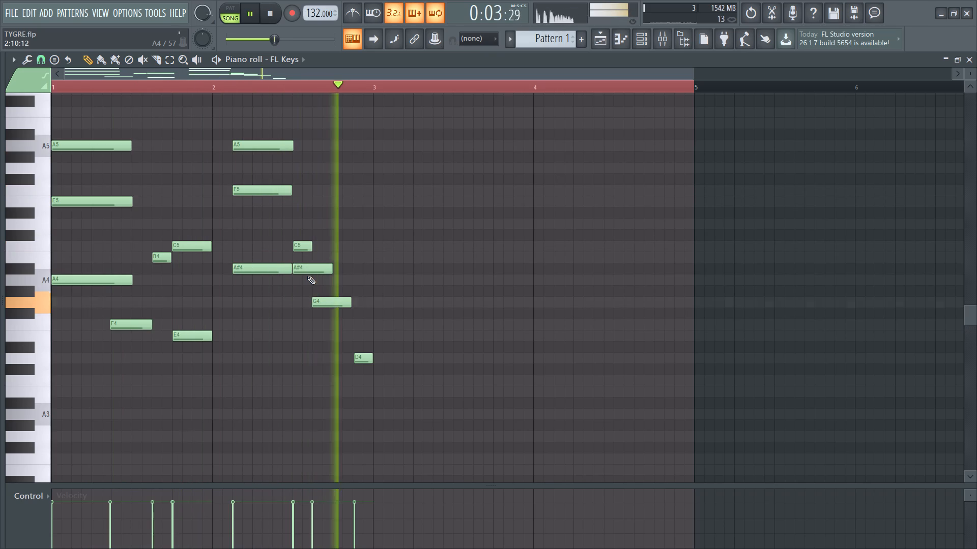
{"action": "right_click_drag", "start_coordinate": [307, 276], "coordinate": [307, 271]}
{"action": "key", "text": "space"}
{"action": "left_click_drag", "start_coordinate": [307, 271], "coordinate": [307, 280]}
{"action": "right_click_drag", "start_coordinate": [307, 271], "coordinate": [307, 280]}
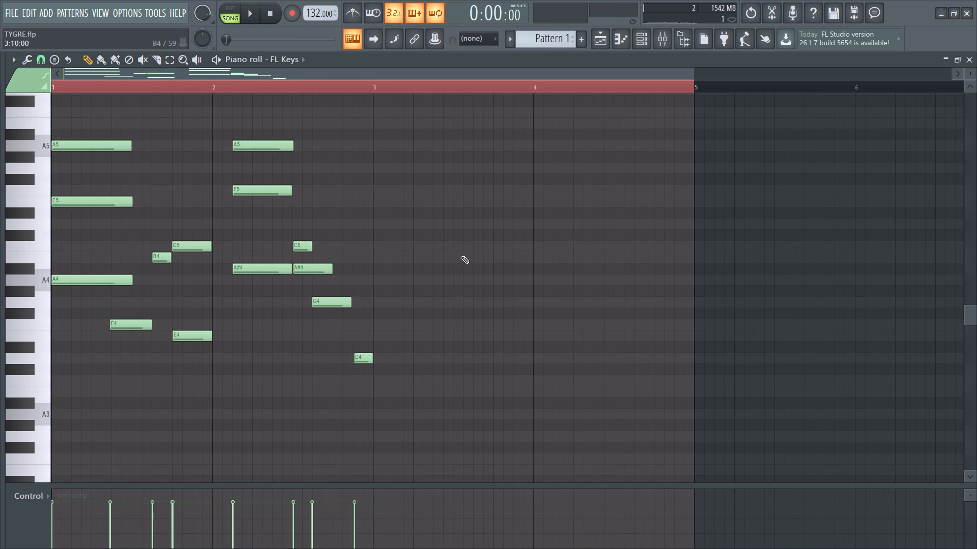
Lower the shorter A#4 note in the second half of bar 2 to E4, starting with the C5, and play the melody.
{"action": "left_click_drag", "start_coordinate": [300, 270], "coordinate": [301, 273]}
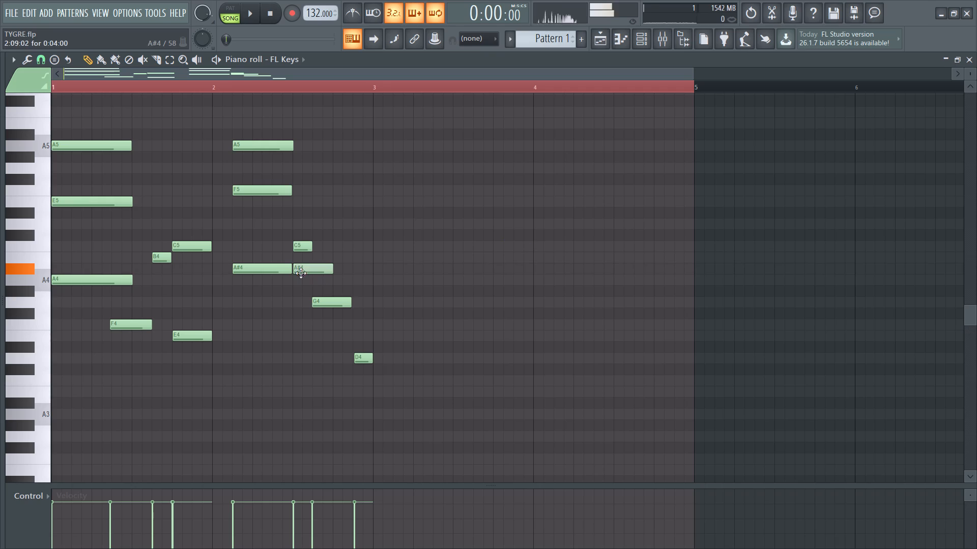
{"action": "left_click_drag", "start_coordinate": [301, 273], "coordinate": [300, 289]}
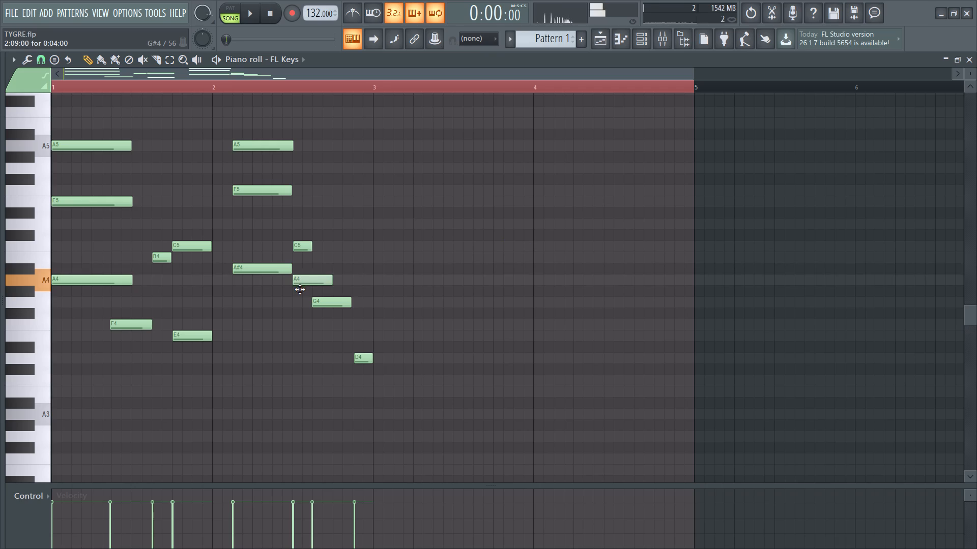
{"action": "left_click_drag", "start_coordinate": [300, 289], "coordinate": [300, 338]}
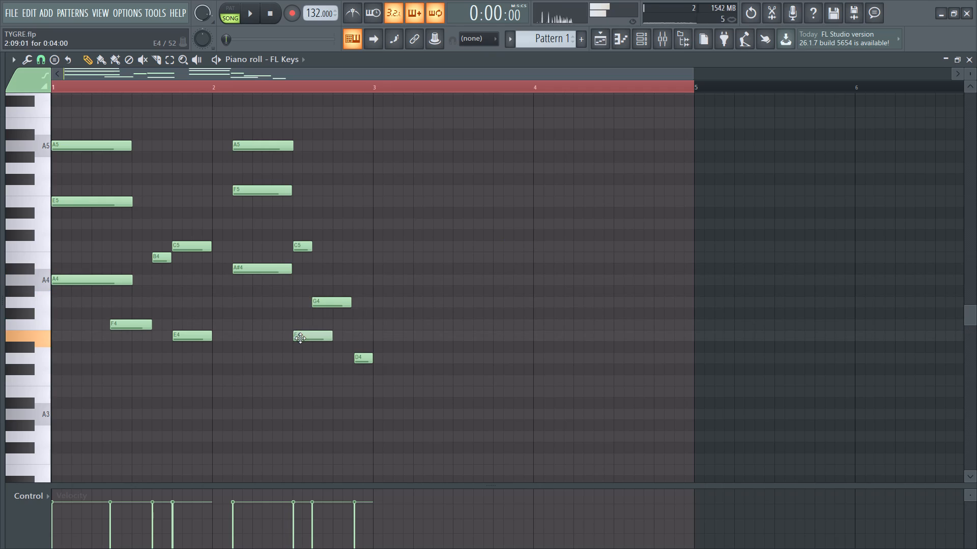
{"action": "left_click_drag", "start_coordinate": [300, 338], "coordinate": [301, 341]}
{"action": "key", "text": "space"}
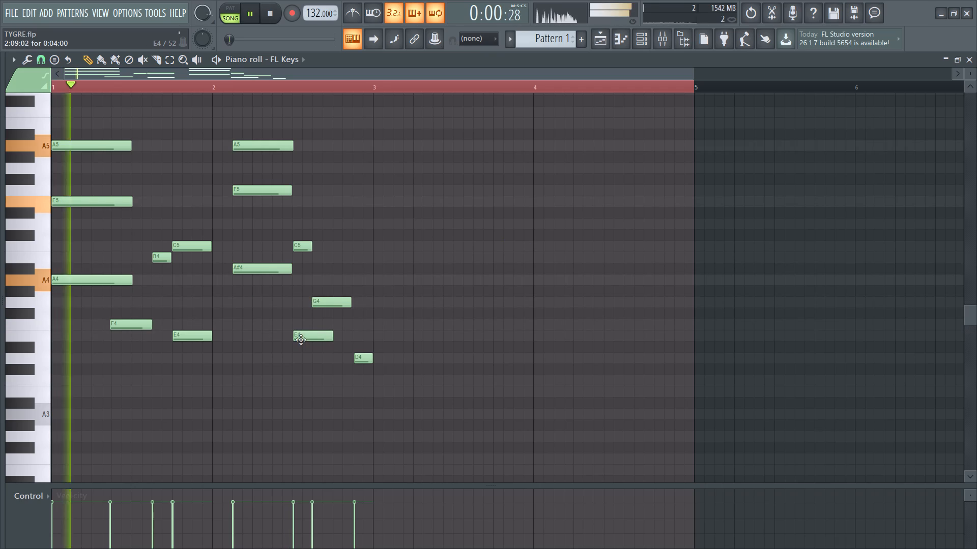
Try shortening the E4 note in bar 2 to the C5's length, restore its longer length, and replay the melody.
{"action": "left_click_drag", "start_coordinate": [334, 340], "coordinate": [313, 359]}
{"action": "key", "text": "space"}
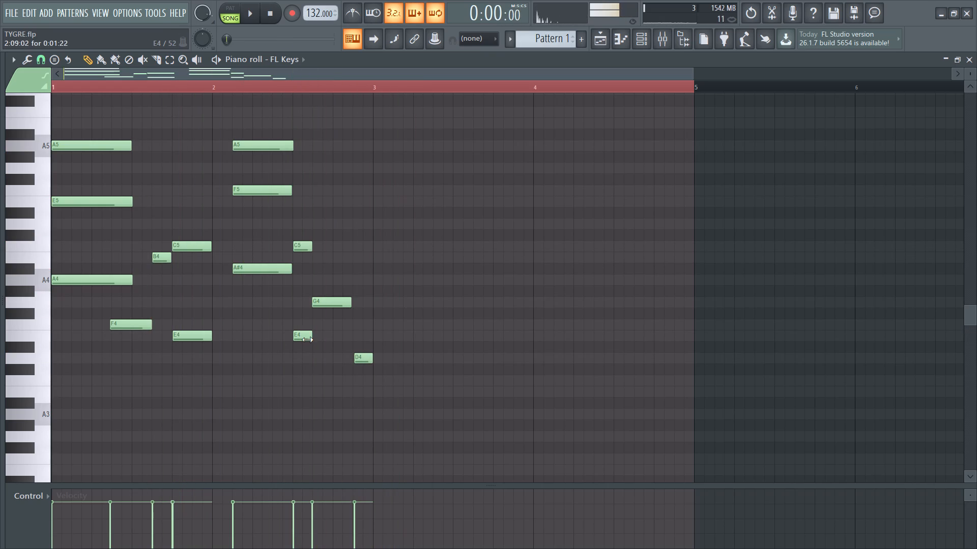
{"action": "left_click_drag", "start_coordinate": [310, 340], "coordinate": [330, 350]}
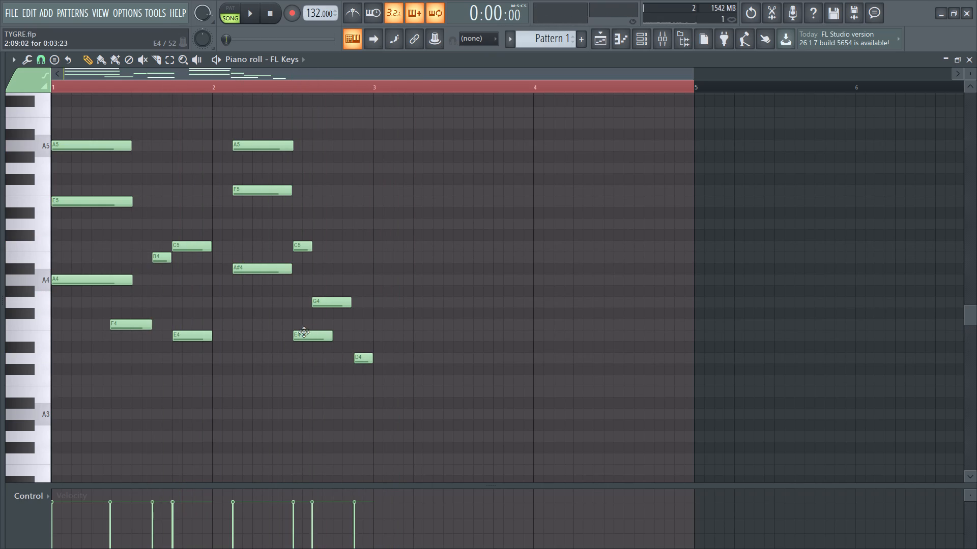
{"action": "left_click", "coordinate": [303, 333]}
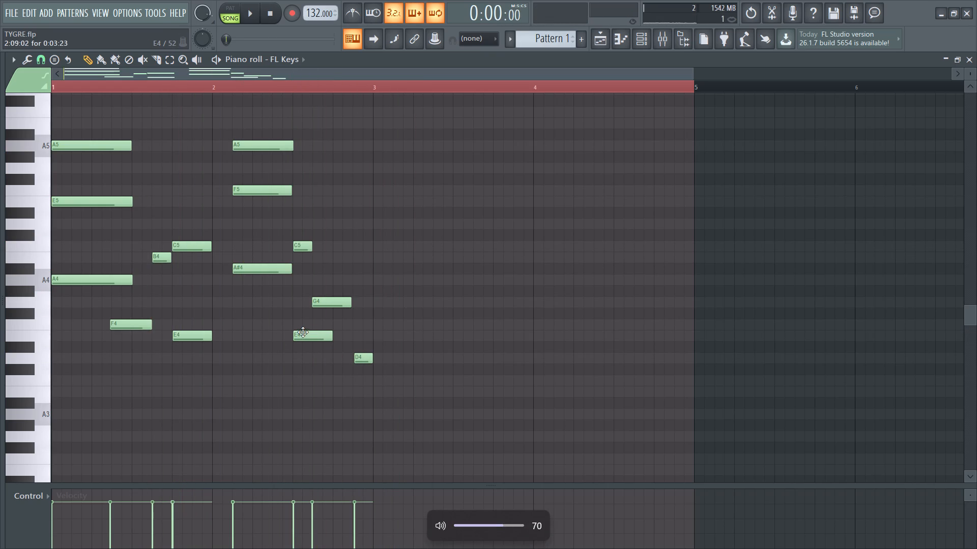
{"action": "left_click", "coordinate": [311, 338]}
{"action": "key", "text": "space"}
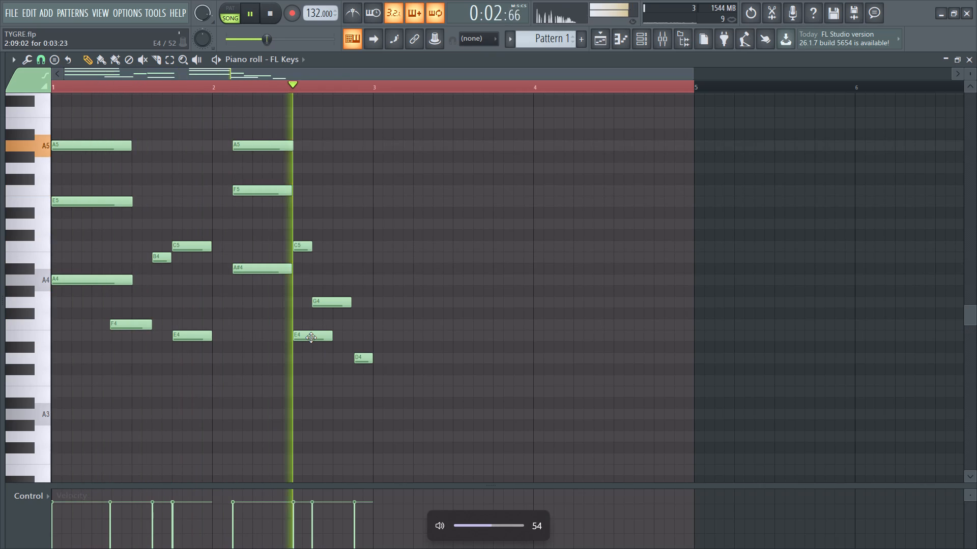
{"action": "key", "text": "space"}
Move the E4 note in bar 2 earlier so it ends together with the C5, and replay the melody.
{"action": "left_click_drag", "start_coordinate": [309, 334], "coordinate": [286, 340]}
{"action": "key", "text": "space"}
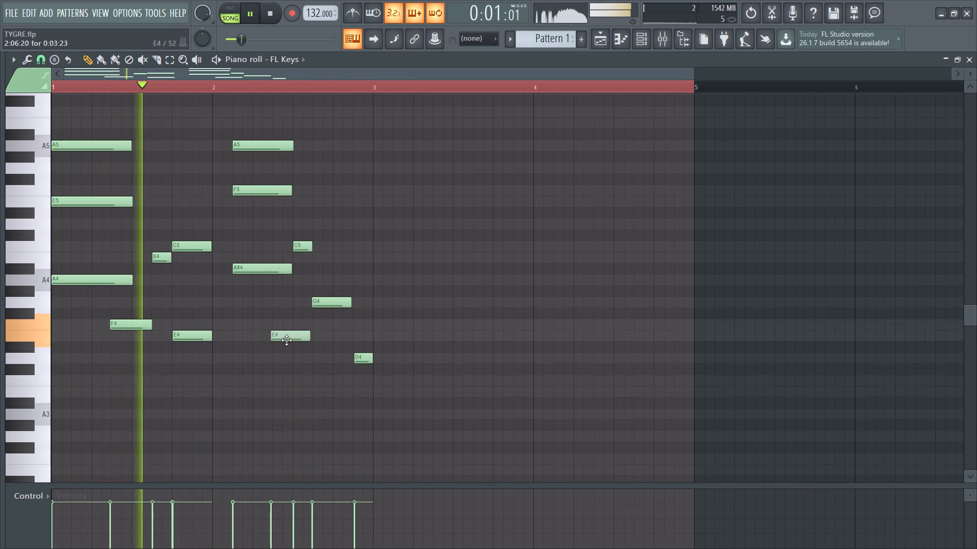
{"action": "left_click_drag", "start_coordinate": [286, 340], "coordinate": [288, 342]}
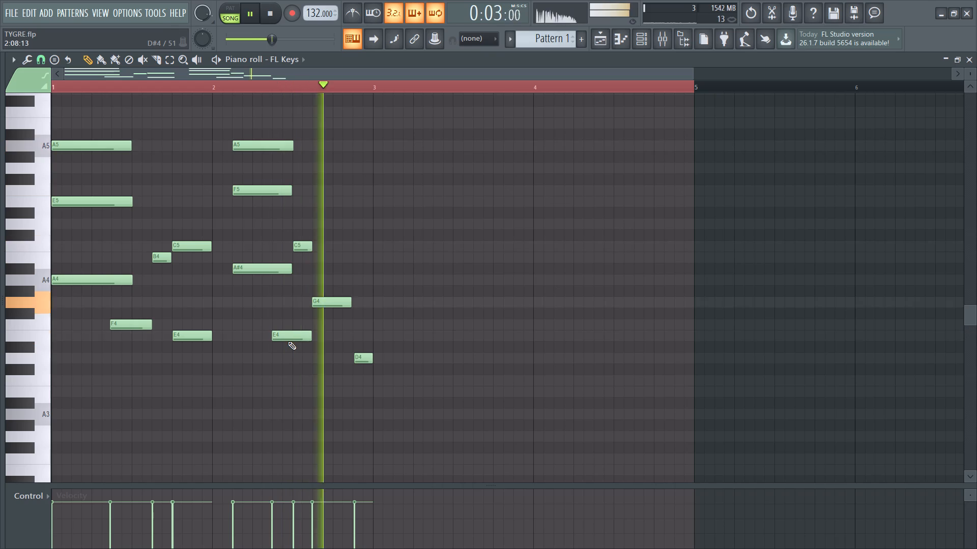
{"action": "key", "text": "space"}
{"action": "key", "text": "space"}
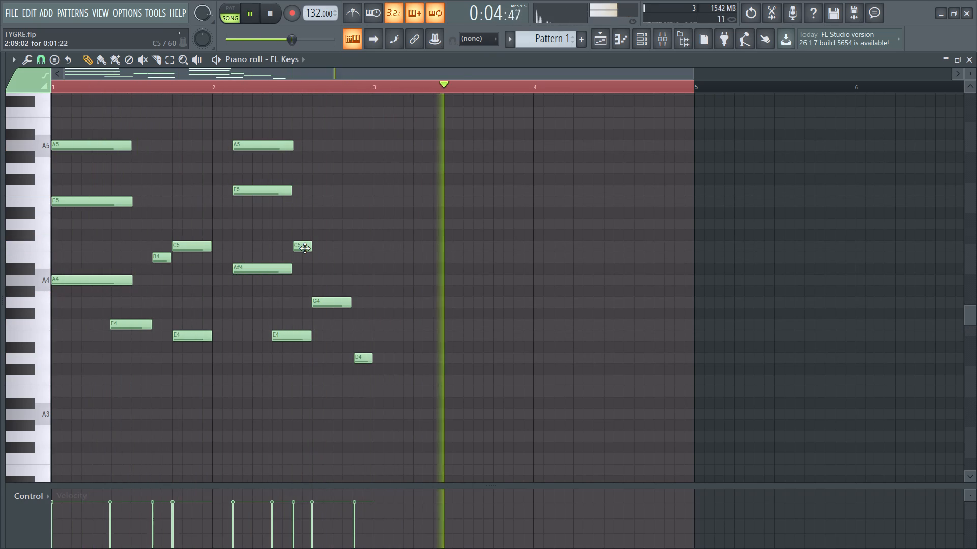
{"action": "key", "text": "space"}
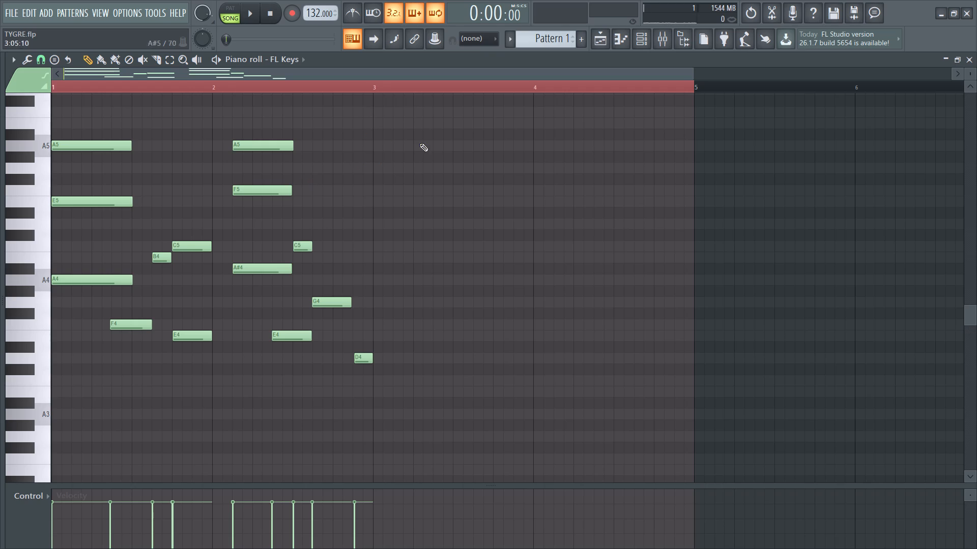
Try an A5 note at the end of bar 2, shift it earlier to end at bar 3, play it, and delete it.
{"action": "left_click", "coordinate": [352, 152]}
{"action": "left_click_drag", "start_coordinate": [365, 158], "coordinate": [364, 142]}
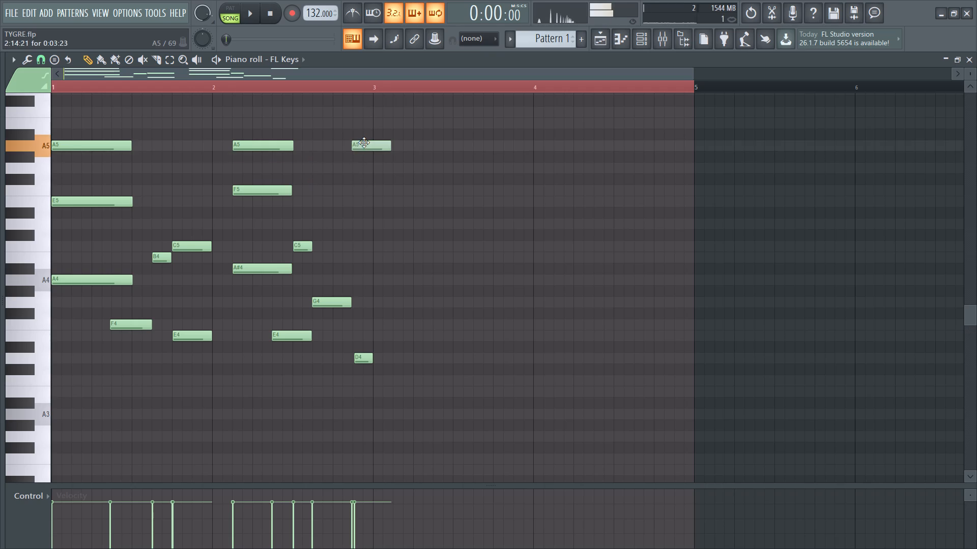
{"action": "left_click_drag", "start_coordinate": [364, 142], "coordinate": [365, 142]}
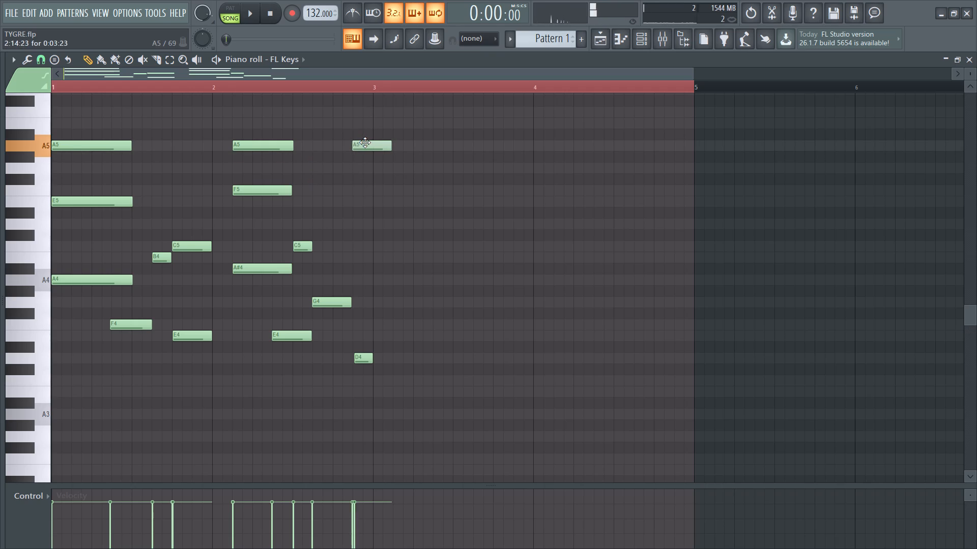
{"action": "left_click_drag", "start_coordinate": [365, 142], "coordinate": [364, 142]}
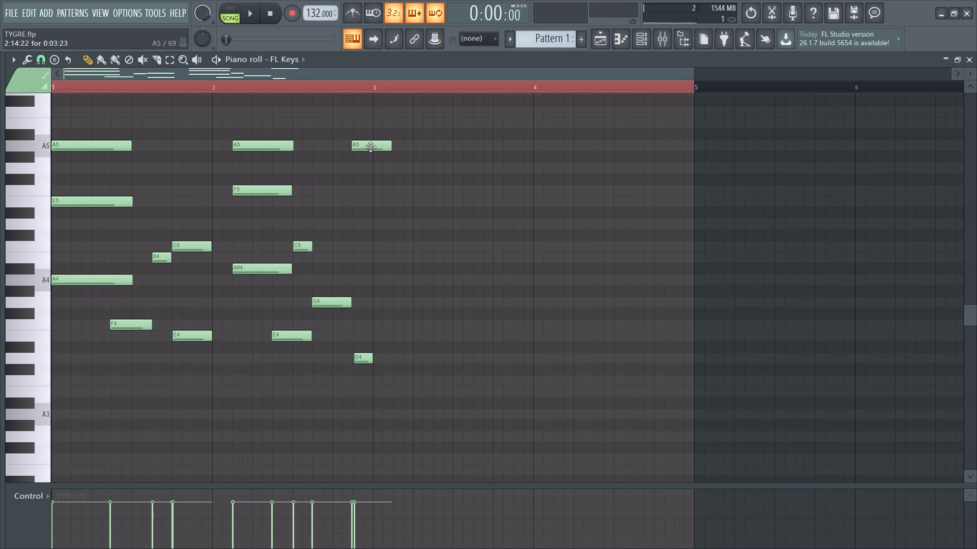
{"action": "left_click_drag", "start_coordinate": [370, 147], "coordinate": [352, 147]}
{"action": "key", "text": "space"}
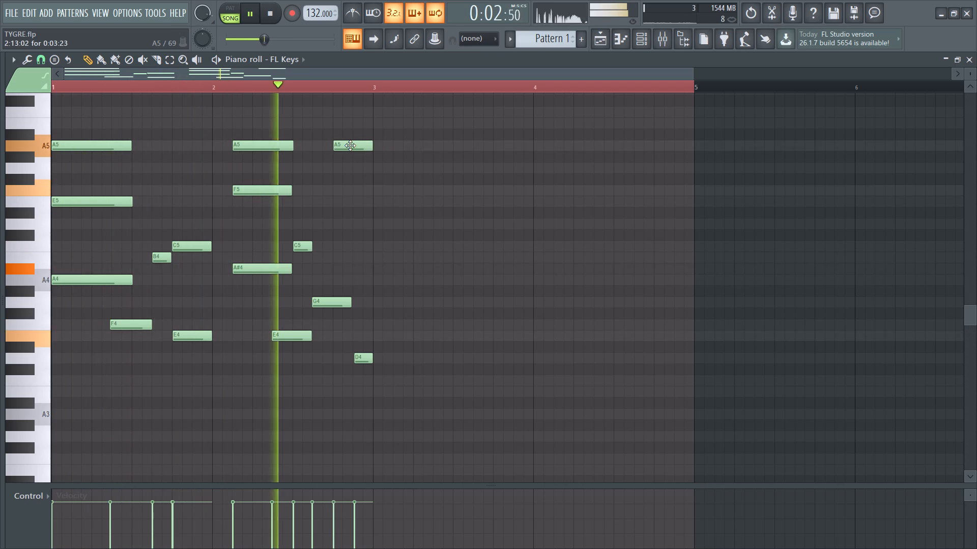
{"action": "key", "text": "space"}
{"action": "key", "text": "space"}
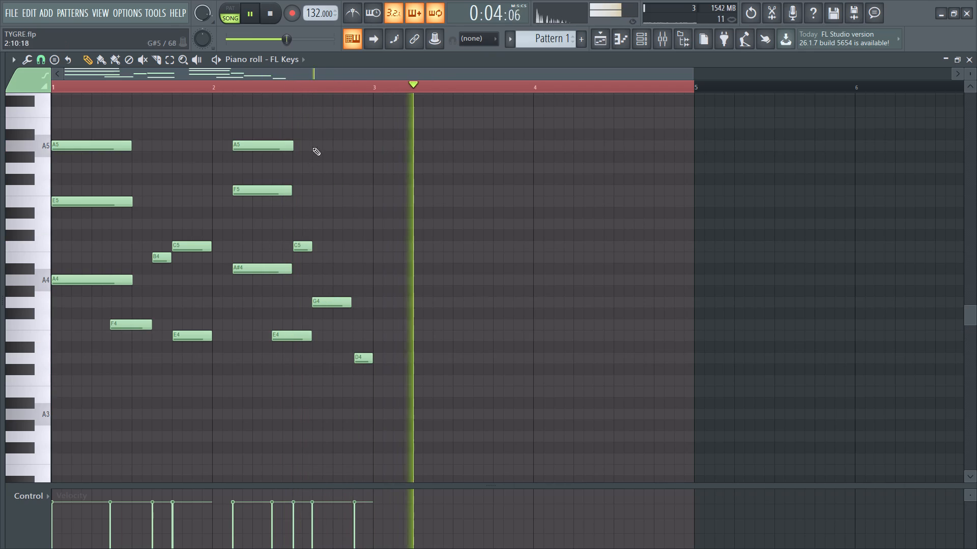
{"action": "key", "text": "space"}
Select all the notes in bars 1 and 2 and duplicate them into bars 3 and 4.
{"action": "left_click", "coordinate": [370, 84]}
{"action": "left_click", "coordinate": [369, 88], "text": "ctrl"}
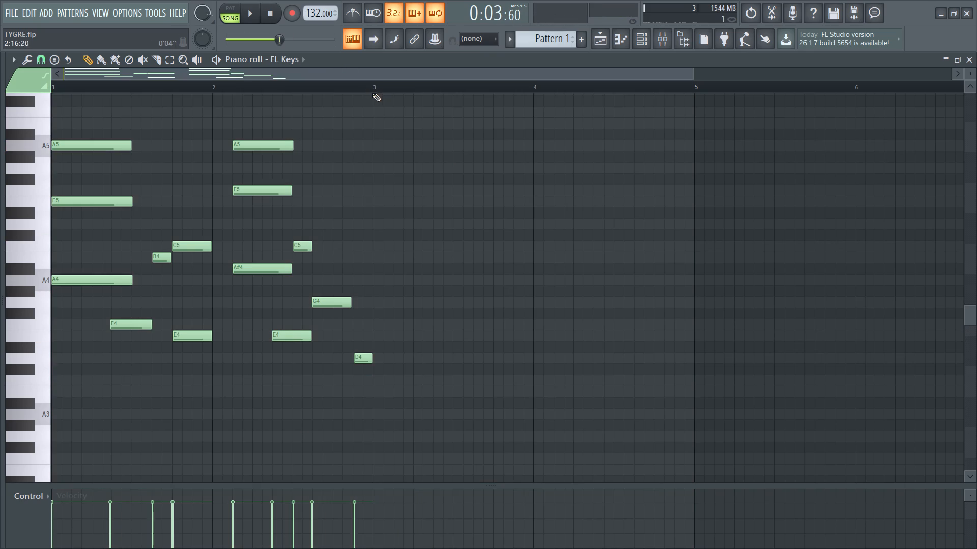
{"action": "left_click_drag", "start_coordinate": [372, 88], "coordinate": [0, 105], "text": "ctrl"}
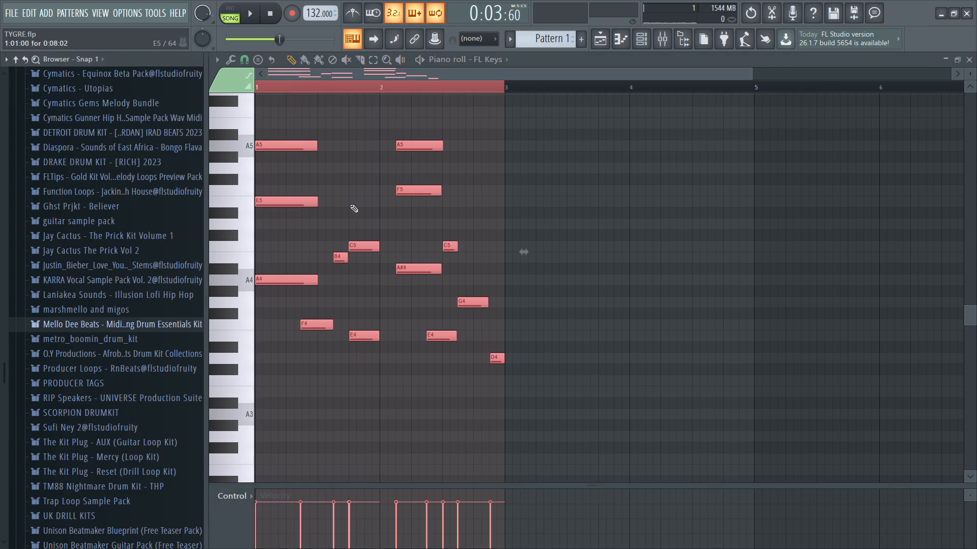
{"action": "scroll", "coordinate": [298, 319], "scroll_direction": "up", "scroll_amount": 5, "text": "ctrl"}
{"action": "scroll", "coordinate": [298, 319], "scroll_direction": "down", "scroll_amount": 4, "text": "ctrl"}
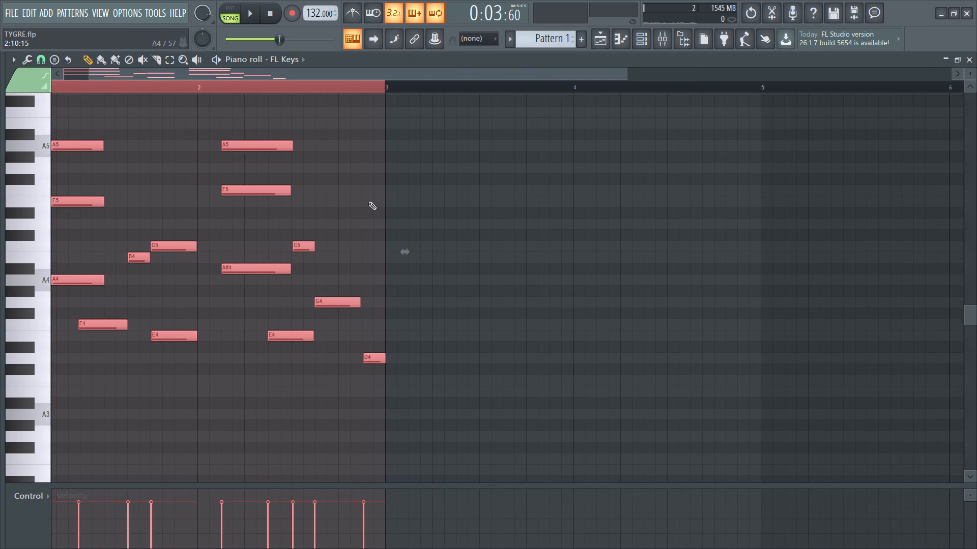
{"action": "scroll", "coordinate": [318, 218], "scroll_direction": "down", "scroll_amount": 3, "text": "ctrl"}
{"action": "key", "text": "ctrl+b"}
Shift the duplicated notes slightly later so their first chord starts exactly at bar 3, and deselect them.
{"action": "scroll", "coordinate": [328, 276], "scroll_direction": "up", "scroll_amount": 2, "text": "ctrl"}
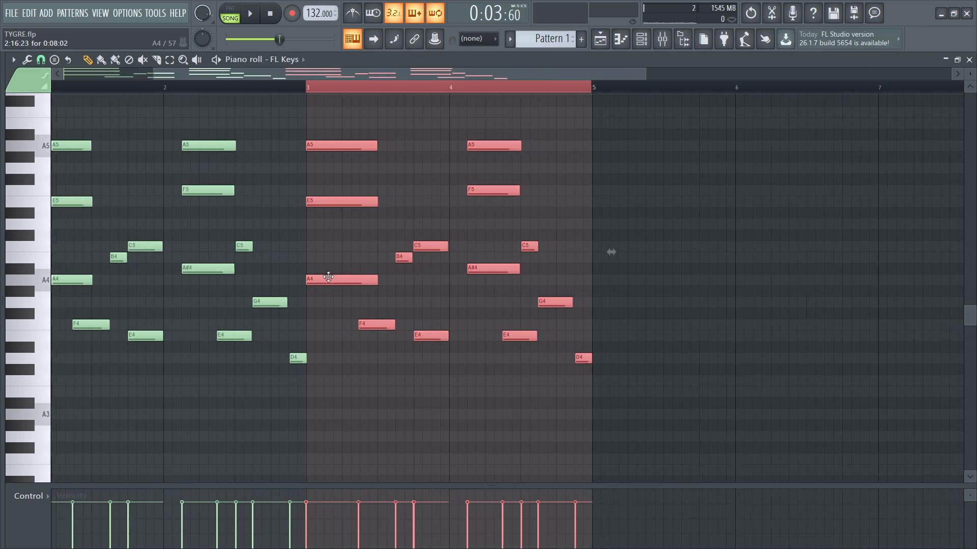
{"action": "scroll", "coordinate": [328, 277], "scroll_direction": "up", "scroll_amount": 19, "text": "ctrl"}
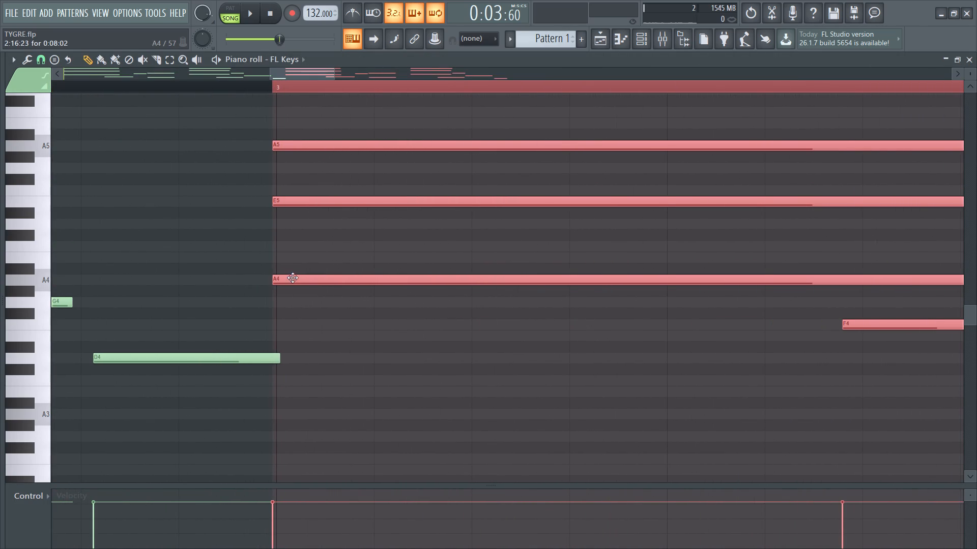
{"action": "left_click_drag", "start_coordinate": [287, 278], "coordinate": [293, 280], "text": "alt"}
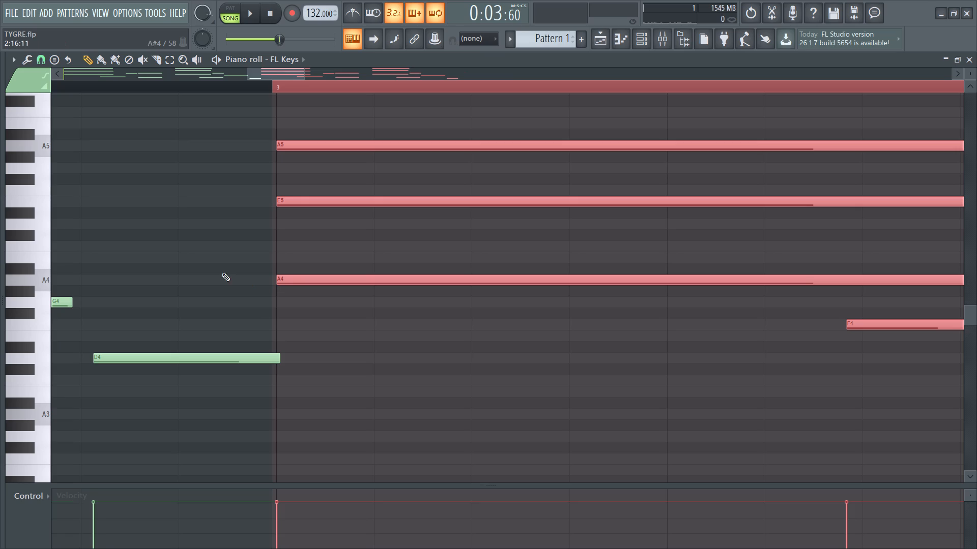
{"action": "left_click", "coordinate": [242, 322], "text": "ctrl"}
{"action": "scroll", "coordinate": [175, 358], "scroll_direction": "down", "scroll_amount": 3, "text": "ctrl"}
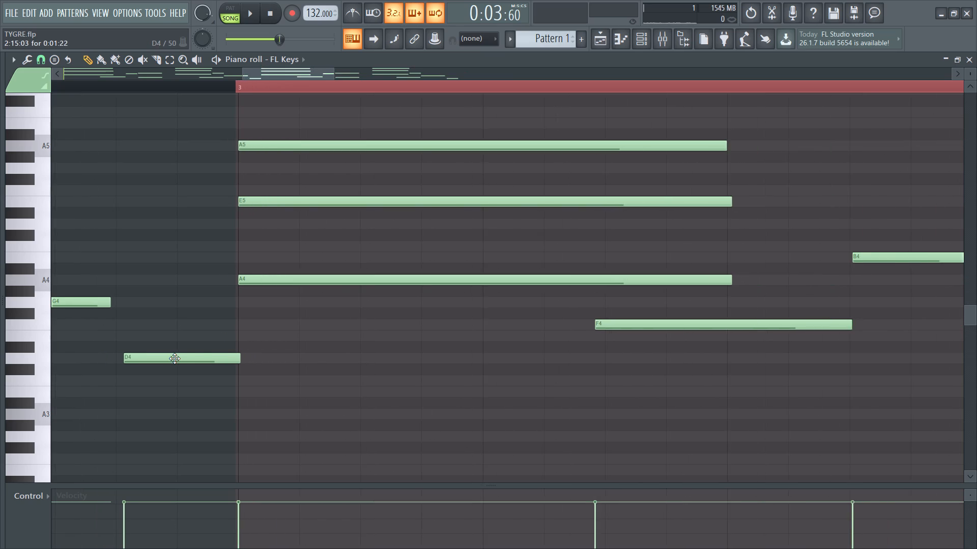
{"action": "scroll", "coordinate": [175, 358], "scroll_direction": "down", "scroll_amount": 1, "text": "ctrl"}
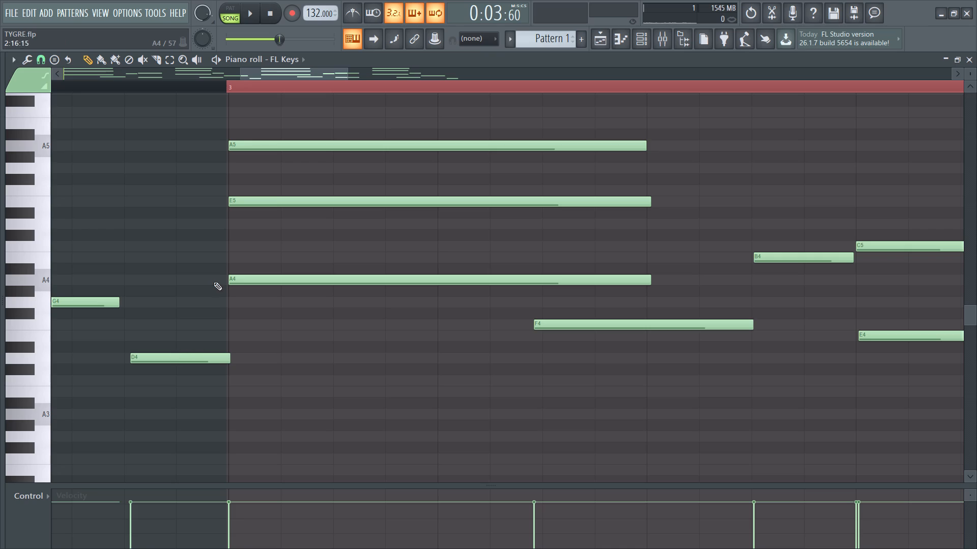
Clear the time selection over bars 3 and 4 in the piano roll.
{"action": "scroll", "coordinate": [285, 358], "scroll_direction": "down", "scroll_amount": 4}
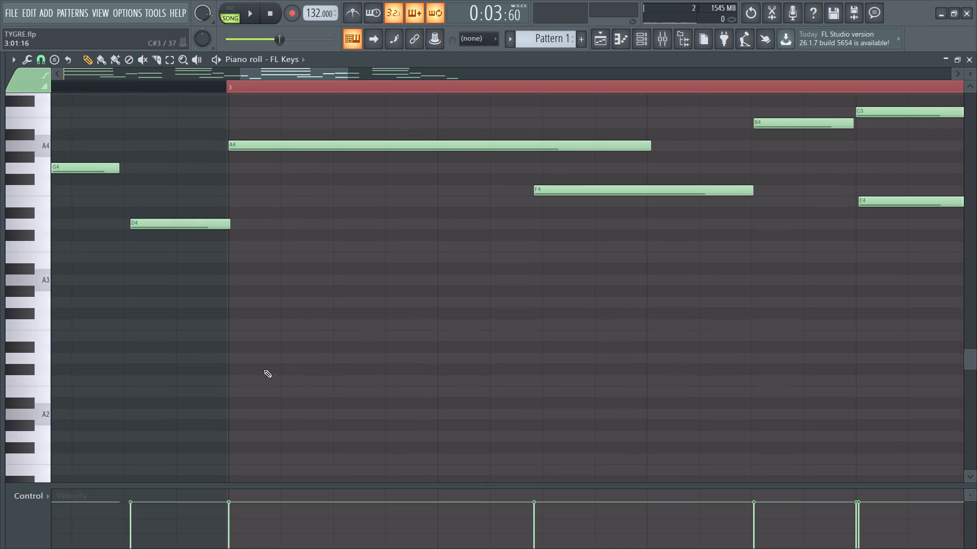
{"action": "scroll", "coordinate": [263, 376], "scroll_direction": "down", "scroll_amount": 15, "text": "ctrl"}
{"action": "scroll", "coordinate": [331, 361], "scroll_direction": "up", "scroll_amount": 5}
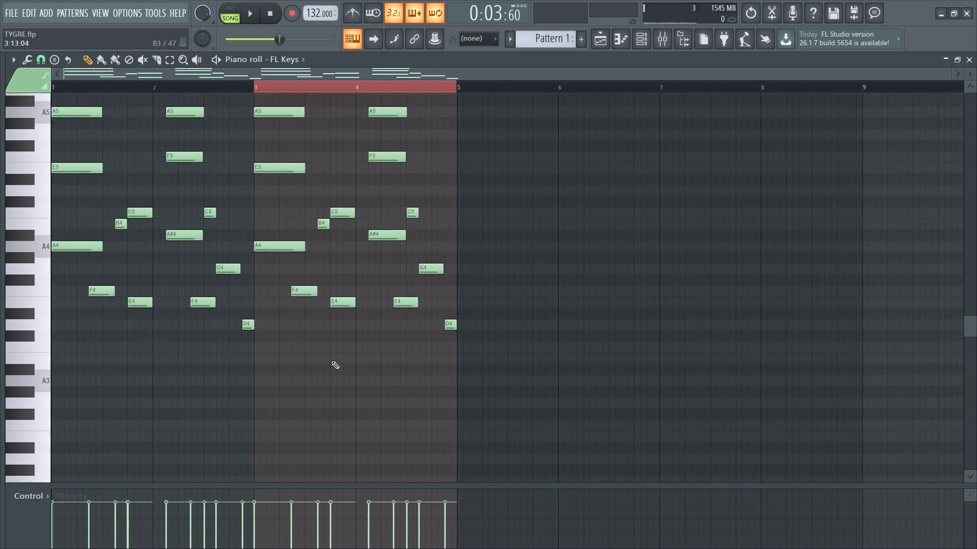
{"action": "scroll", "coordinate": [331, 361], "scroll_direction": "up", "scroll_amount": 2}
{"action": "left_click", "coordinate": [308, 91], "text": "ctrl"}
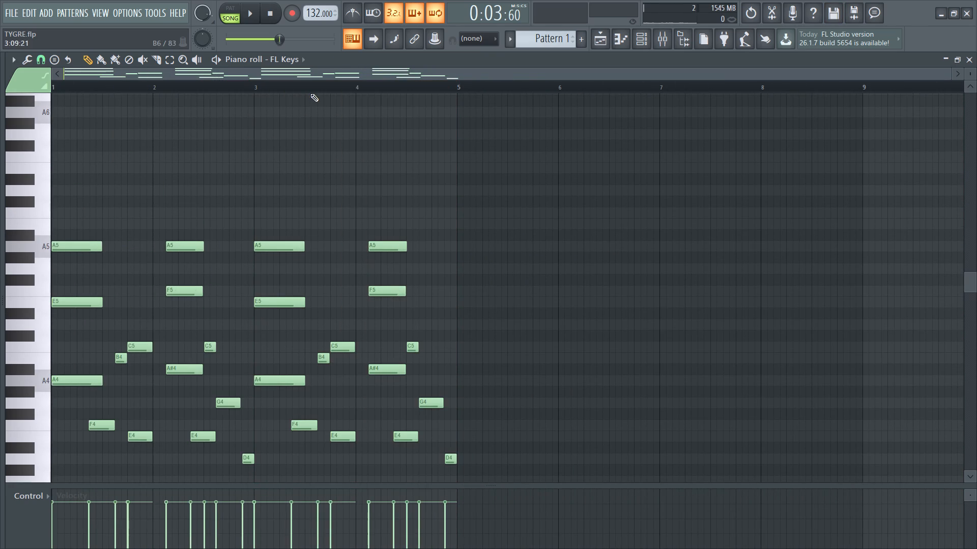
Play the four-bar melody from the start and listen to the duplicated phrase.
{"action": "key", "text": "space"}
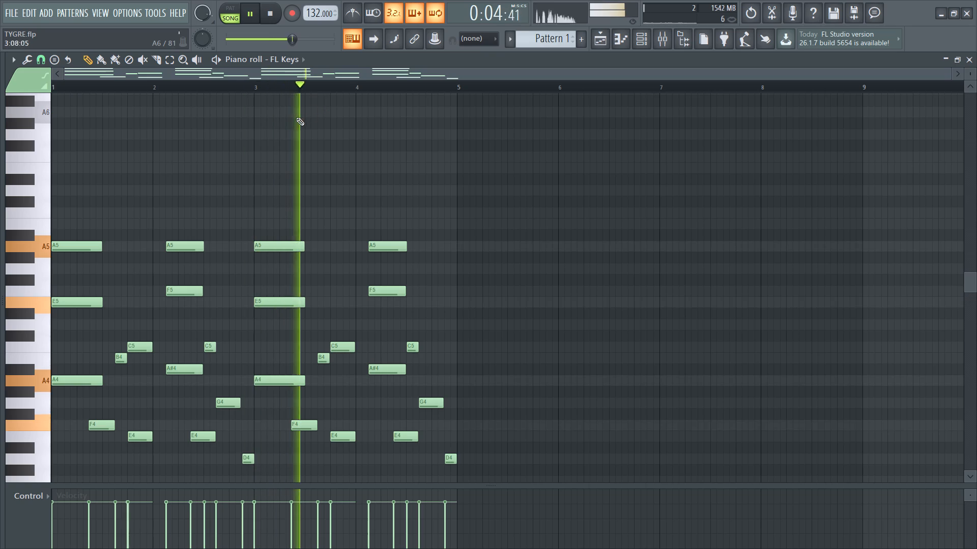
{"action": "double_click", "coordinate": [280, 15]}
{"action": "key", "text": "space"}
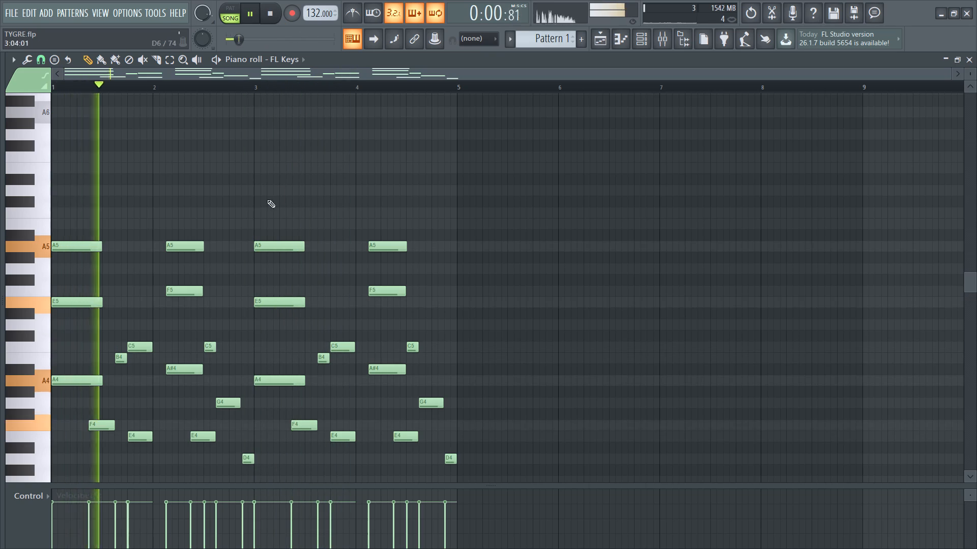
{"action": "scroll", "coordinate": [157, 251], "scroll_direction": "down", "scroll_amount": 3}
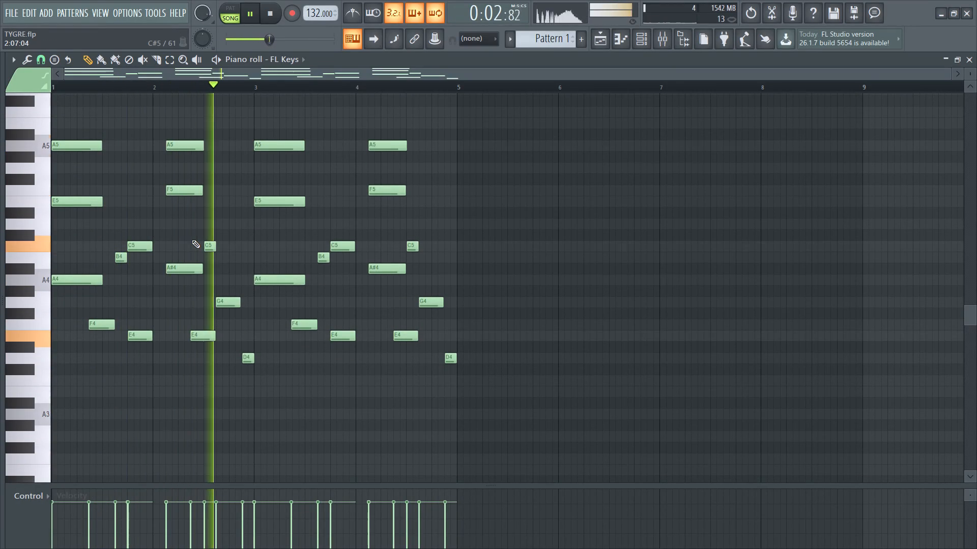
{"action": "key", "text": "space"}
{"action": "key", "text": "space"}
Delete the E4 note in bar 2 and replay the melody from the start.
{"action": "right_click", "coordinate": [200, 338]}
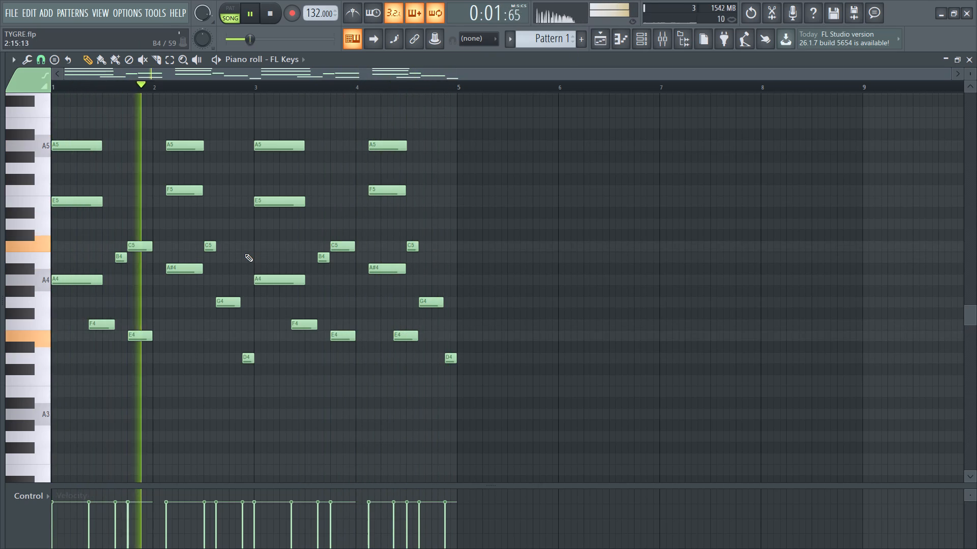
{"action": "key", "text": "space"}
{"action": "key", "text": "space"}
Save the project.
{"action": "key", "text": "ctrl+s"}
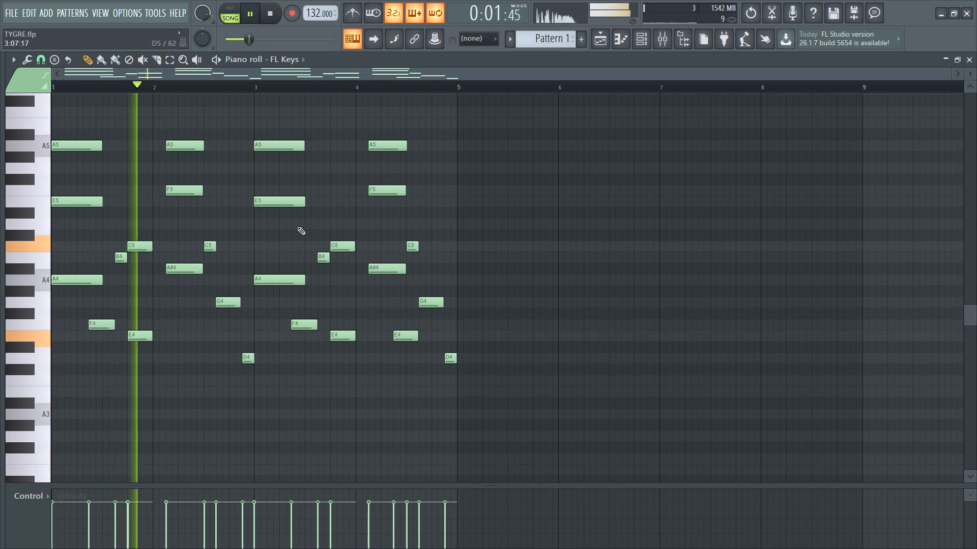
Move the Channel rack higher over the piano roll, look through its channels during playback, and close it.
{"action": "left_click", "coordinate": [652, 46]}
{"action": "left_click", "coordinate": [643, 46]}
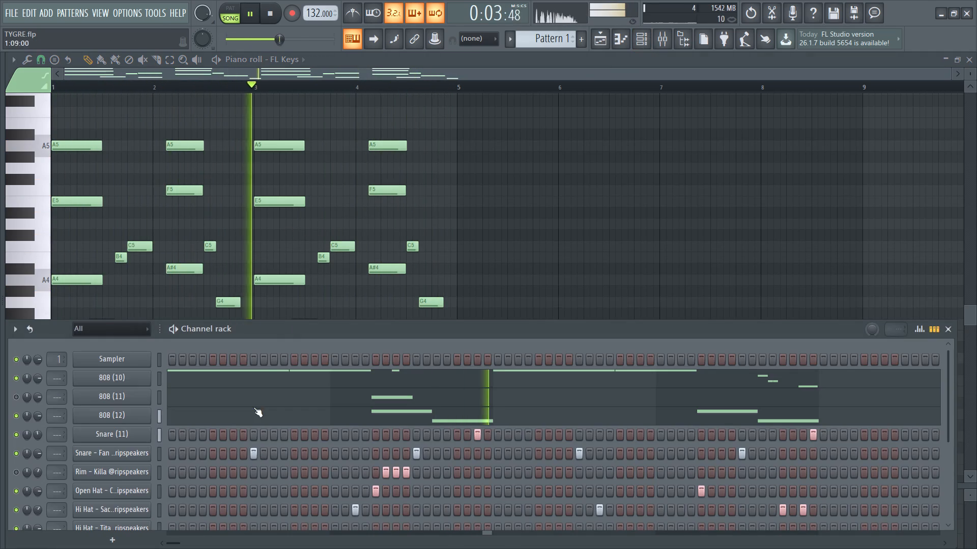
{"action": "left_click_drag", "start_coordinate": [275, 334], "coordinate": [298, 182]}
{"action": "scroll", "coordinate": [188, 312], "scroll_direction": "down", "scroll_amount": 3}
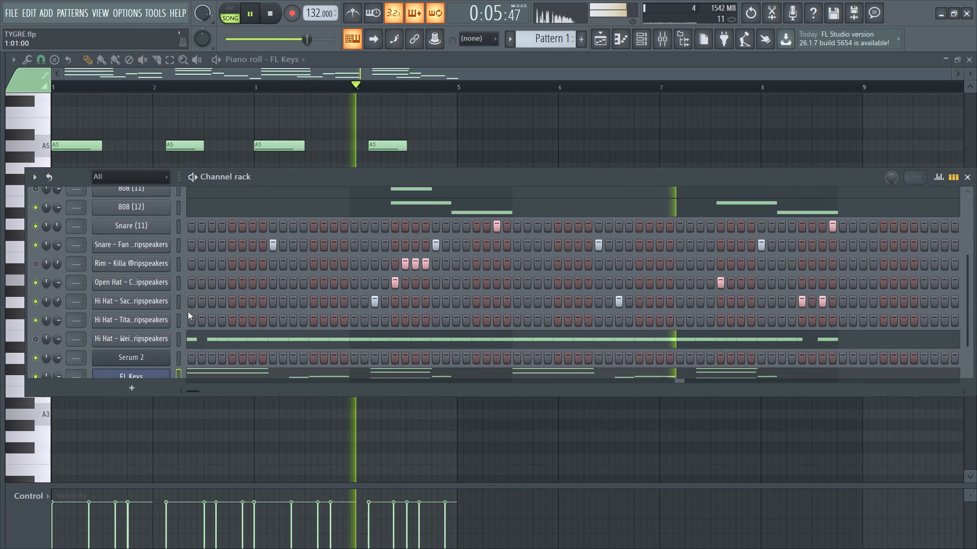
{"action": "key", "text": "space"}
{"action": "key", "text": "space"}
{"action": "left_click", "coordinate": [615, 34]}
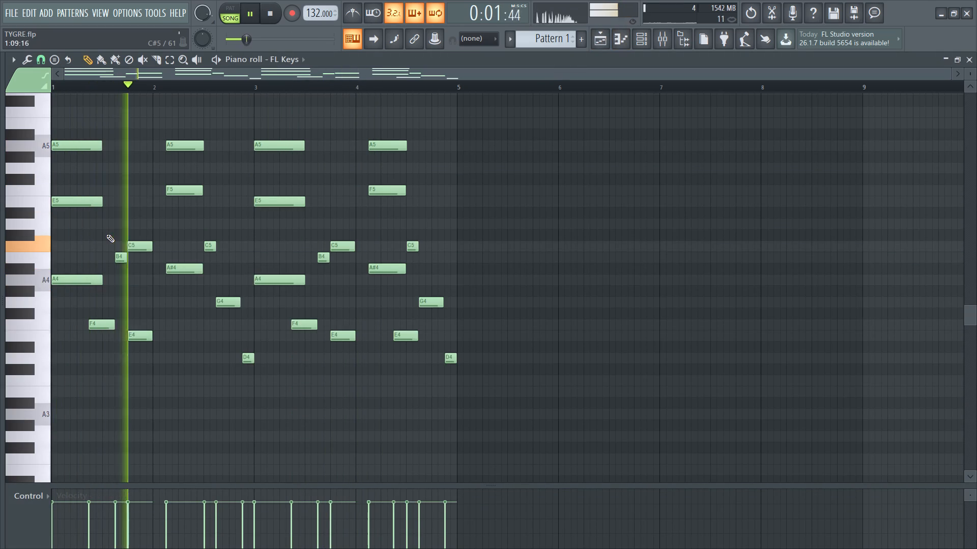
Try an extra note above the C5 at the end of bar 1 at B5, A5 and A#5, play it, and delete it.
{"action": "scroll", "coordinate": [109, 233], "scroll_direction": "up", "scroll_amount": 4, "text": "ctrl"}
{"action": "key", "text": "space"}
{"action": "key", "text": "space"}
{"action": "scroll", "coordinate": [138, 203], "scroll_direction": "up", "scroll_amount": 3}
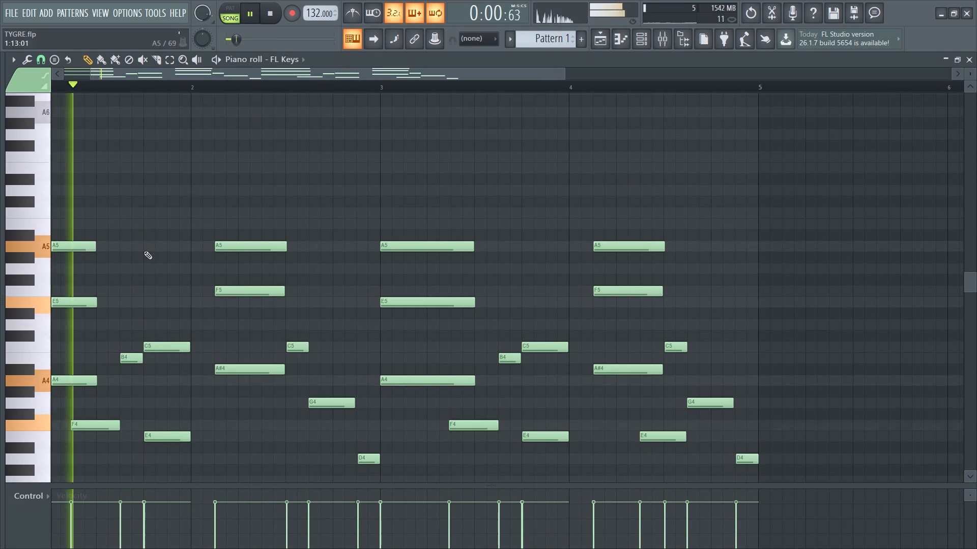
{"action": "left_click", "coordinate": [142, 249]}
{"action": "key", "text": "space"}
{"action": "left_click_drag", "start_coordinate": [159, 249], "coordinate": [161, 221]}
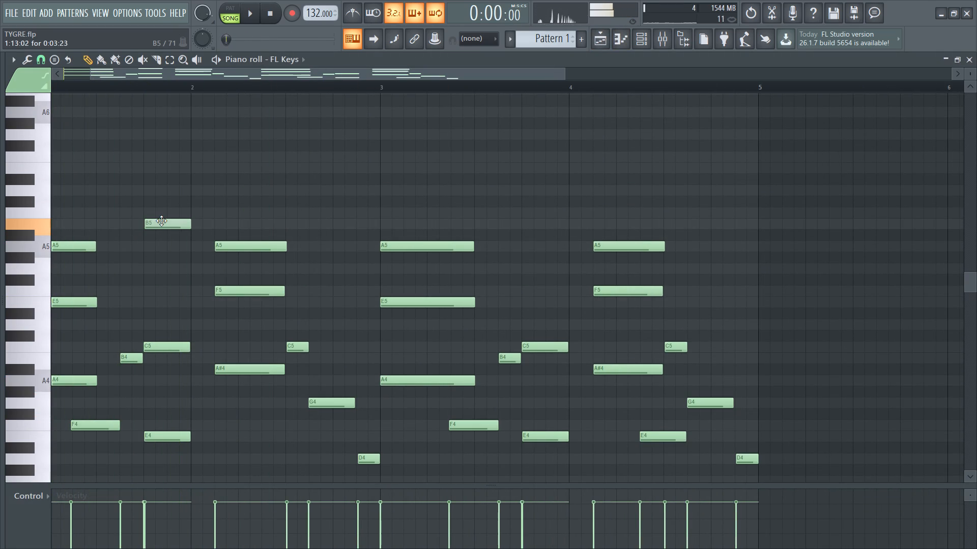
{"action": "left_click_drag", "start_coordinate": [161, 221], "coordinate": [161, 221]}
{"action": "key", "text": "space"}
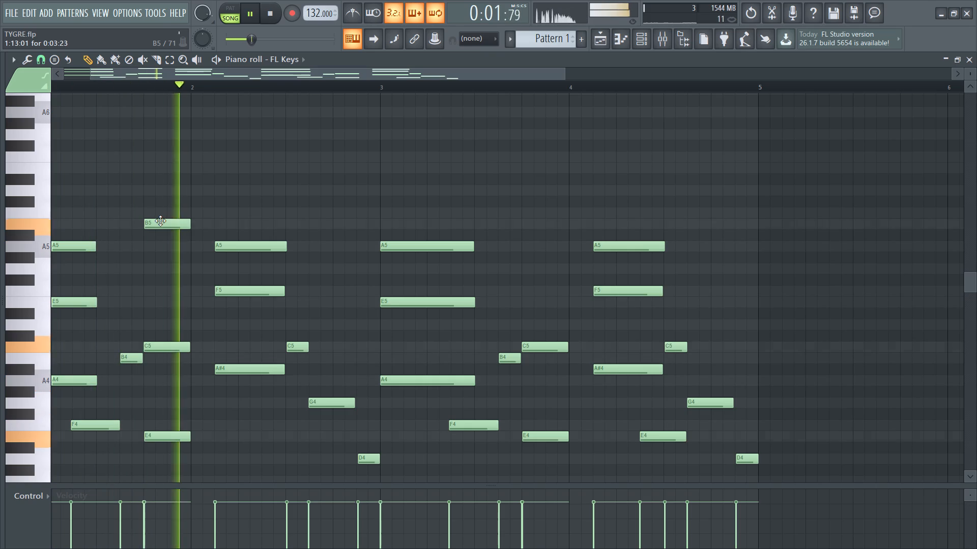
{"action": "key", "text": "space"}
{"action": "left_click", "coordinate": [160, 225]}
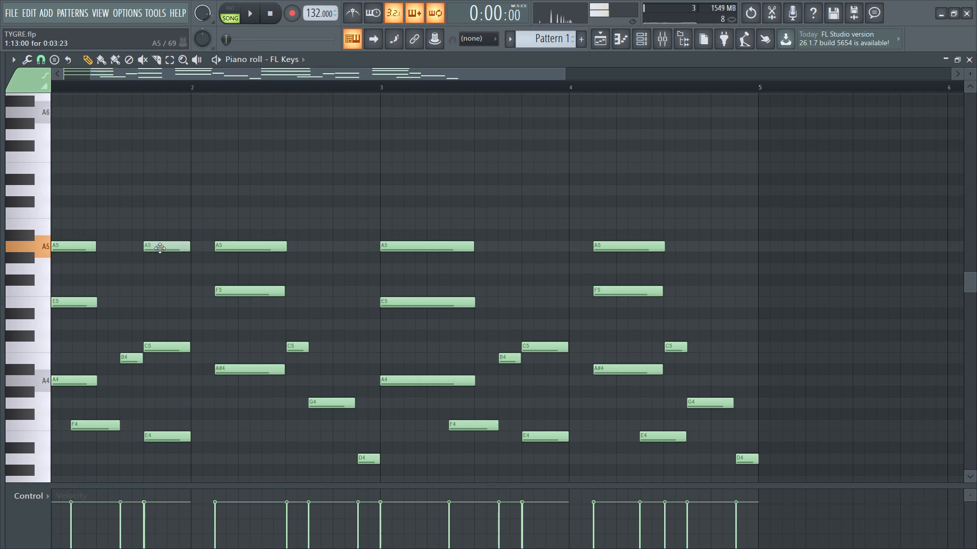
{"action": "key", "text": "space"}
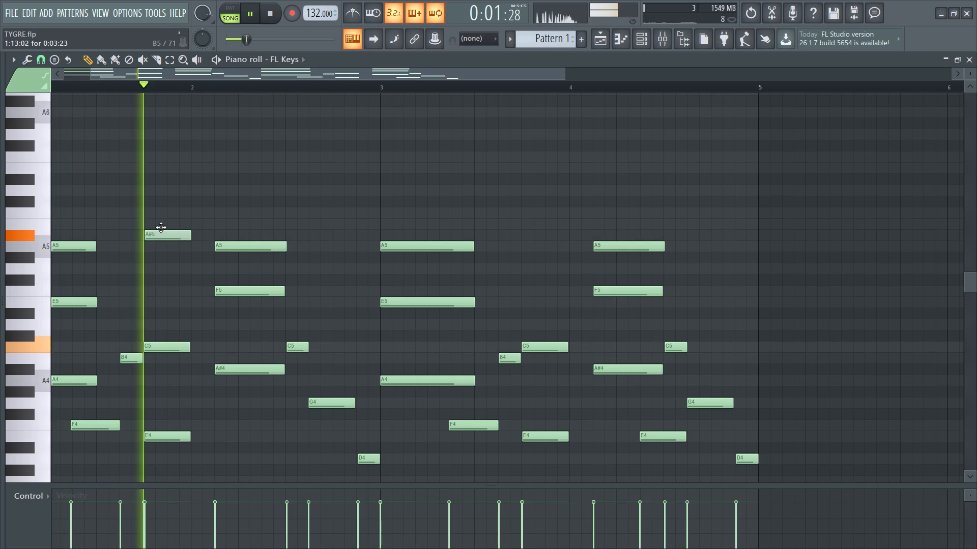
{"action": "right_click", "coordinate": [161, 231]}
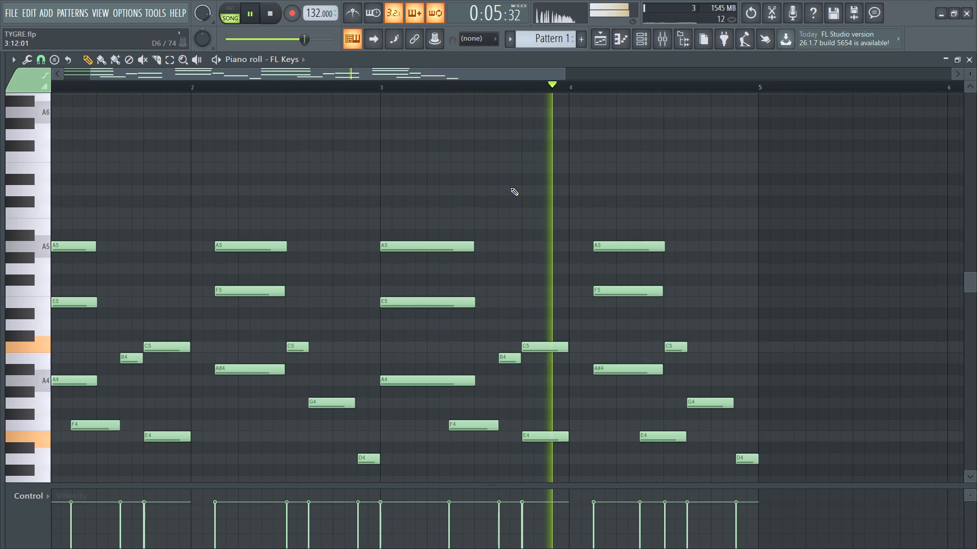
Copy the FL Keys notes into the Serum 2 channel and mute FL Keys.
{"action": "left_click", "coordinate": [638, 41]}
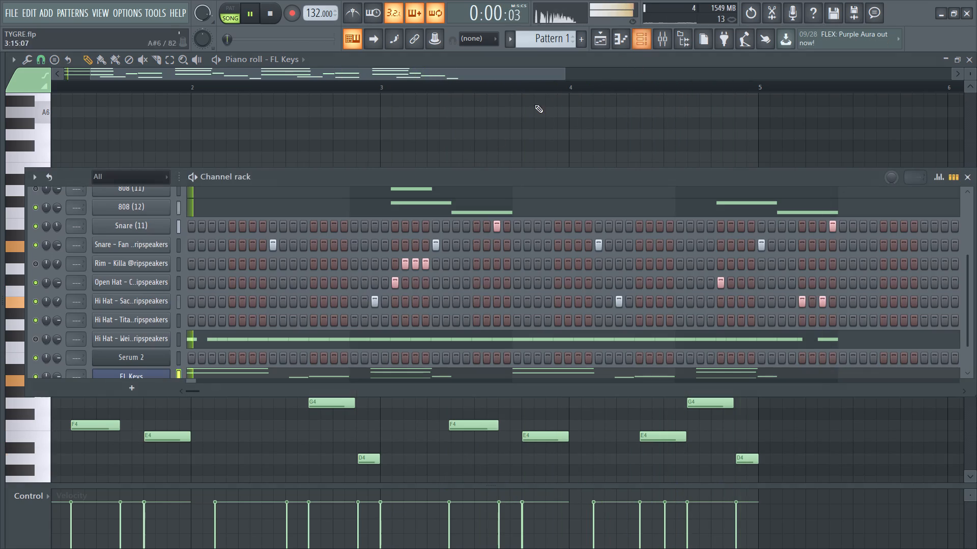
{"action": "scroll", "coordinate": [142, 337], "scroll_direction": "down", "scroll_amount": 2}
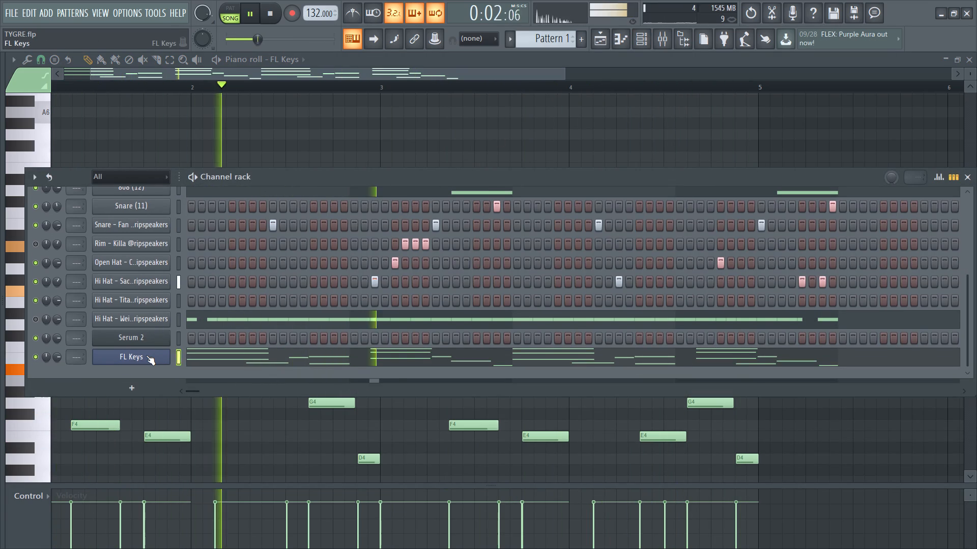
{"action": "right_click", "coordinate": [146, 355]}
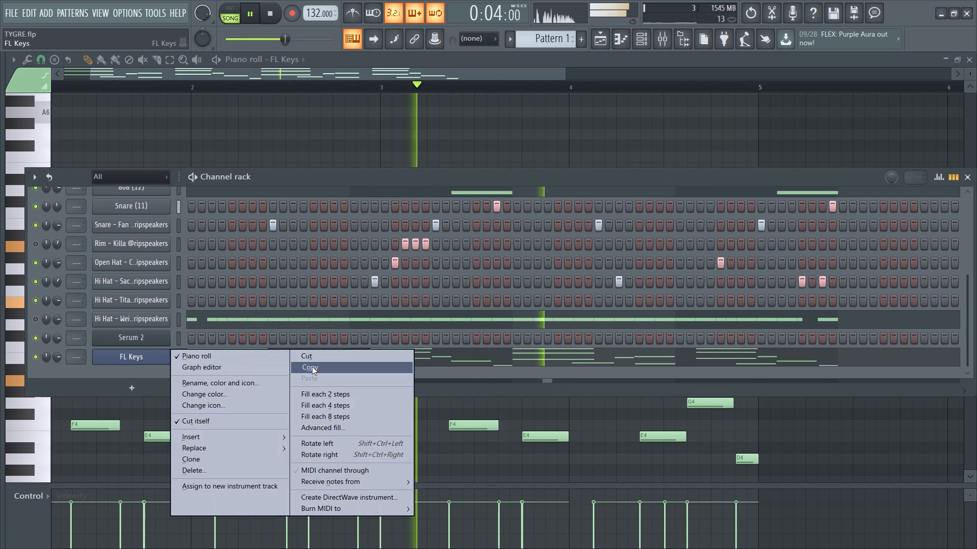
{"action": "left_click", "coordinate": [312, 367]}
{"action": "left_click", "coordinate": [34, 356]}
{"action": "right_click", "coordinate": [138, 341]}
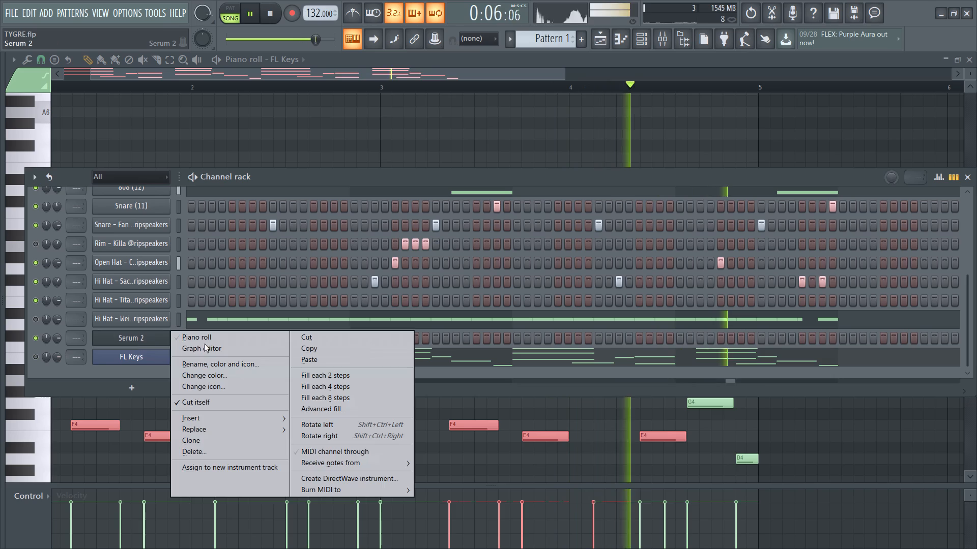
{"action": "left_click", "coordinate": [314, 359]}
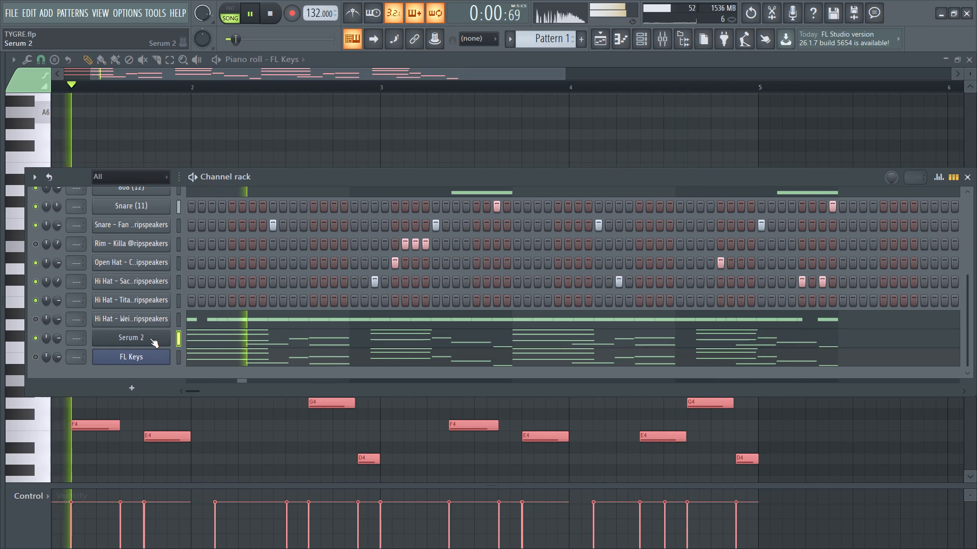
Open the Serum 2 instrument and switch its preset to STR - Strings Ensemble - Hybrid 2.
{"action": "left_click", "coordinate": [150, 338]}
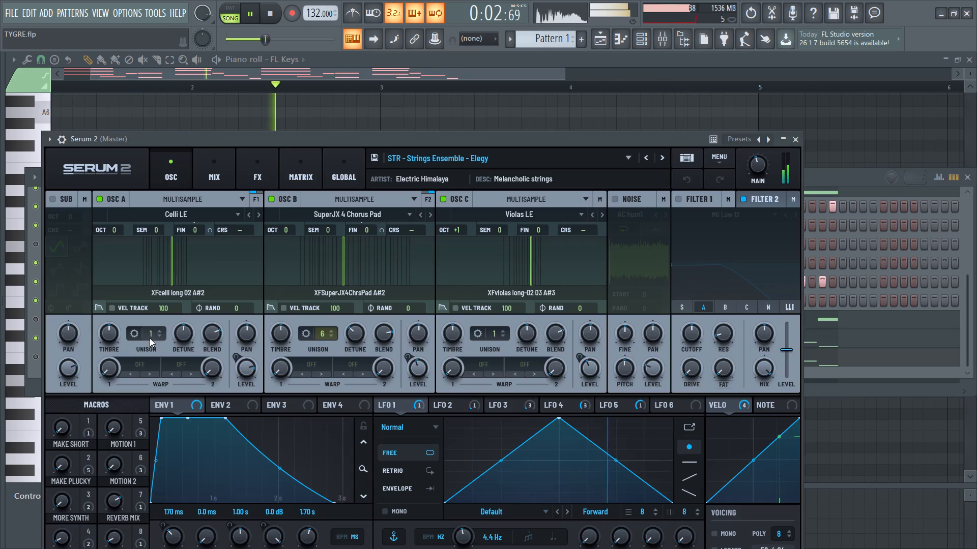
{"action": "left_click", "coordinate": [780, 140]}
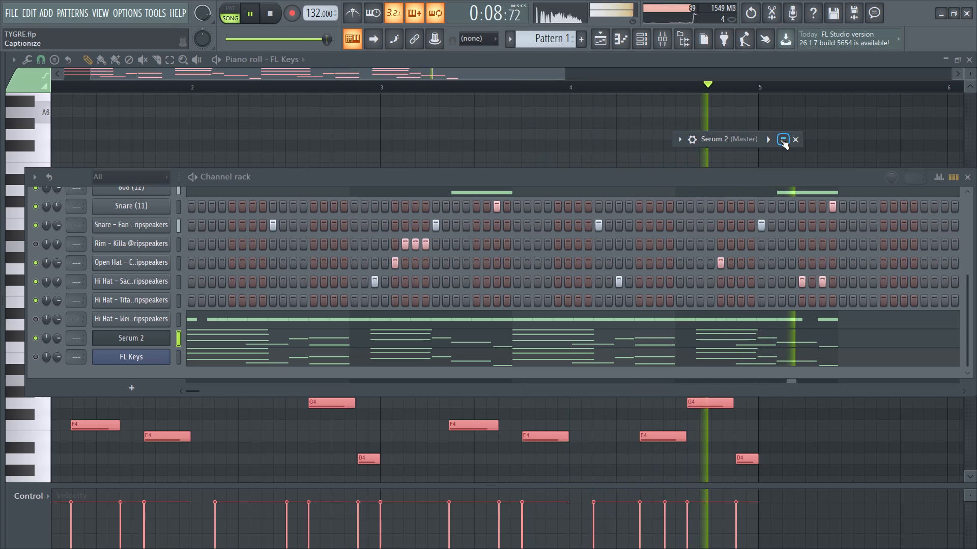
{"action": "left_click", "coordinate": [780, 140]}
{"action": "left_click", "coordinate": [663, 157]}
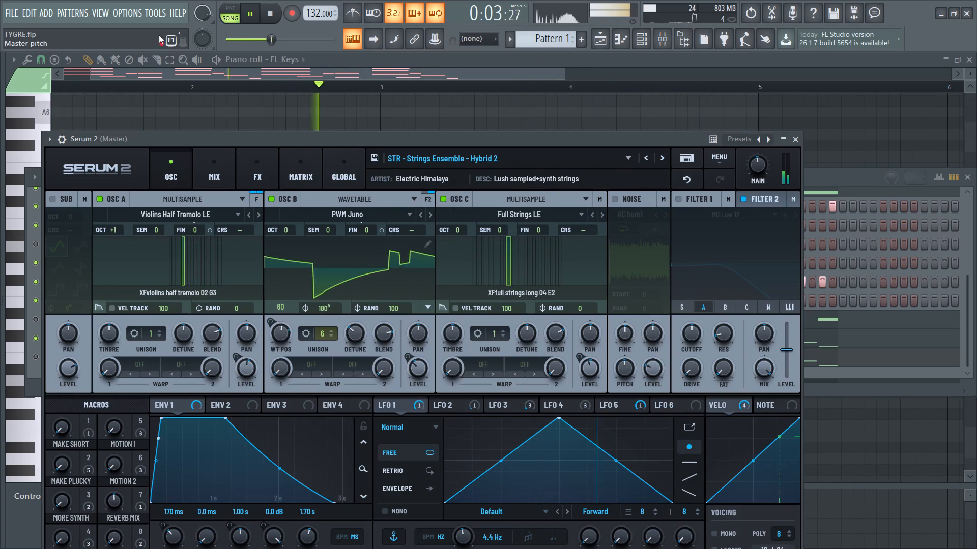
Check the audio device settings and close them.
{"action": "left_click", "coordinate": [120, 6]}
{"action": "left_click", "coordinate": [140, 47]}
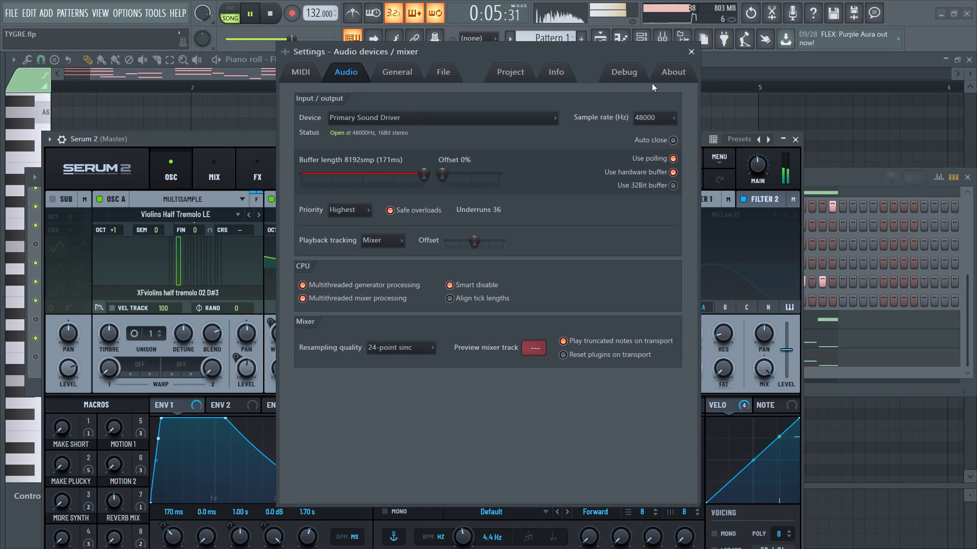
{"action": "left_click", "coordinate": [688, 54]}
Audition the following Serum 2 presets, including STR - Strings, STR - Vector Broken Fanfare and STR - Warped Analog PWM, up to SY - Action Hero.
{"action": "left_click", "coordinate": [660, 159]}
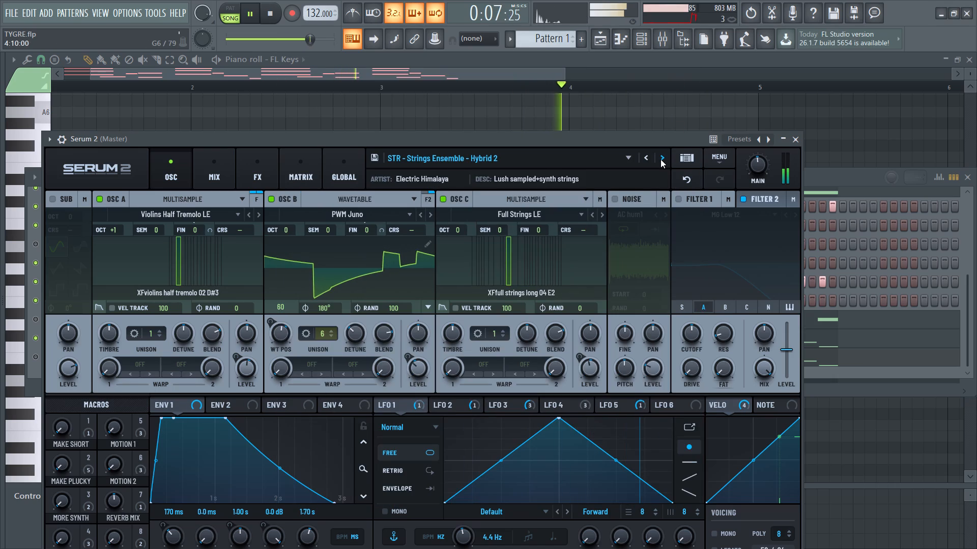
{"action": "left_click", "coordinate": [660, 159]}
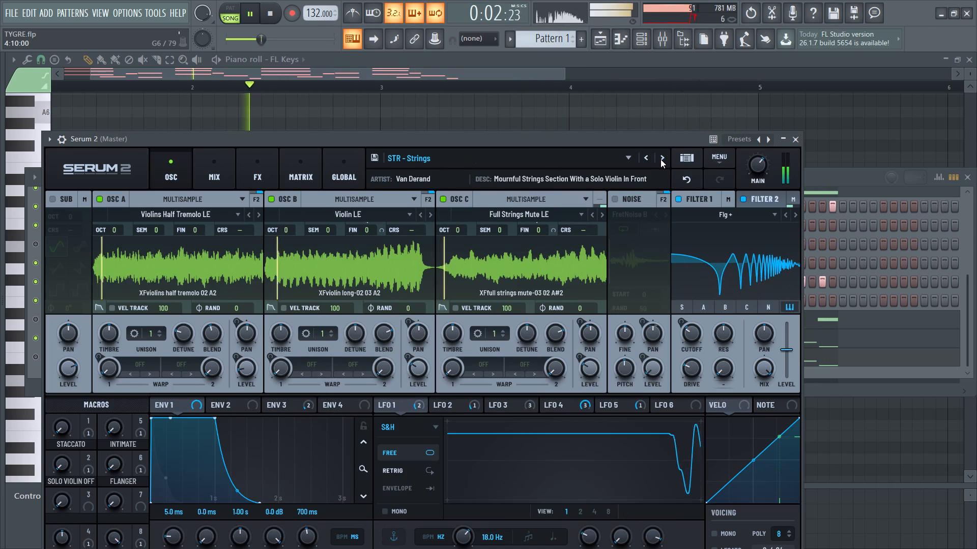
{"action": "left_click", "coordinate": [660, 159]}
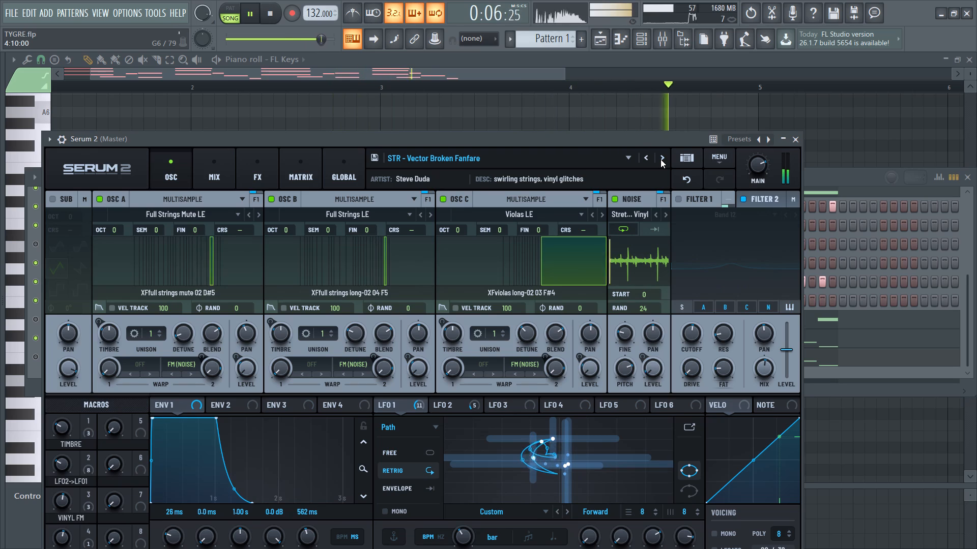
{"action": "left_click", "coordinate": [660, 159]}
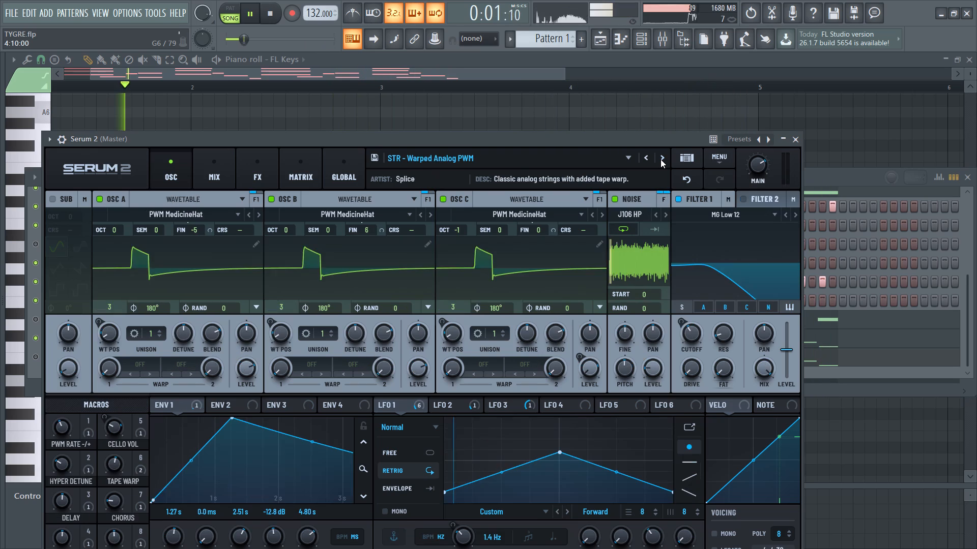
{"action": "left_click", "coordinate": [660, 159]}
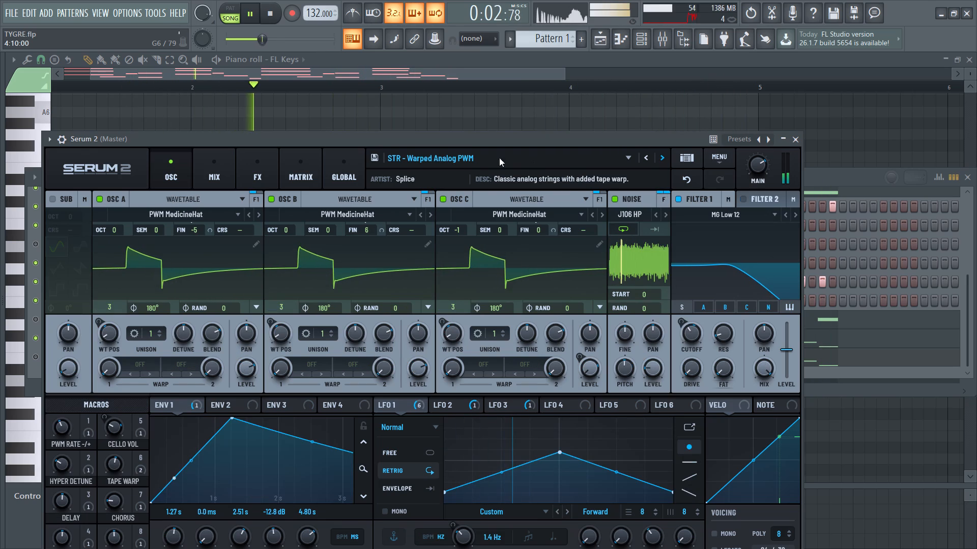
Load the factory arp preset ARP - Blossom Tree Sprites in Serum 2 and advance to ARP - Cascading Etheric Paths.
{"action": "left_click", "coordinate": [451, 155]}
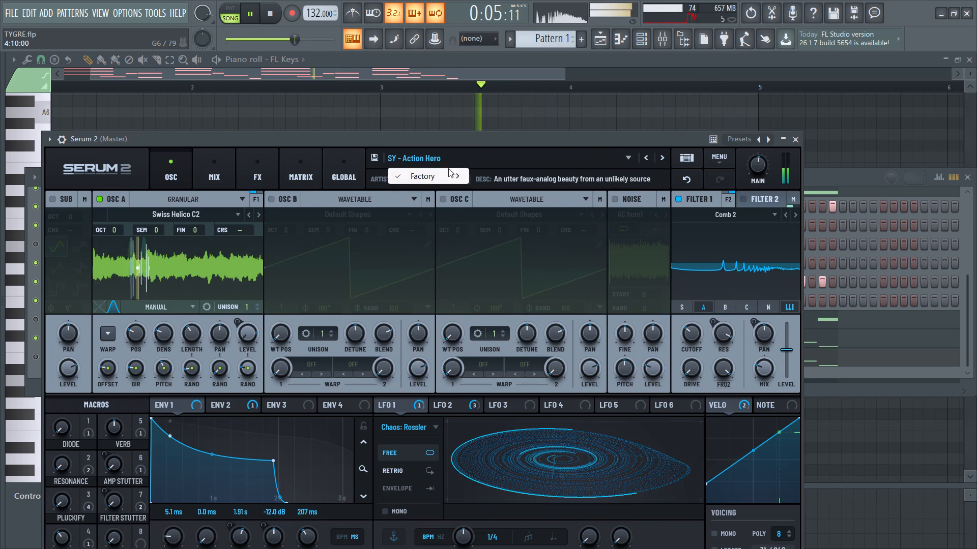
{"action": "left_click", "coordinate": [448, 176]}
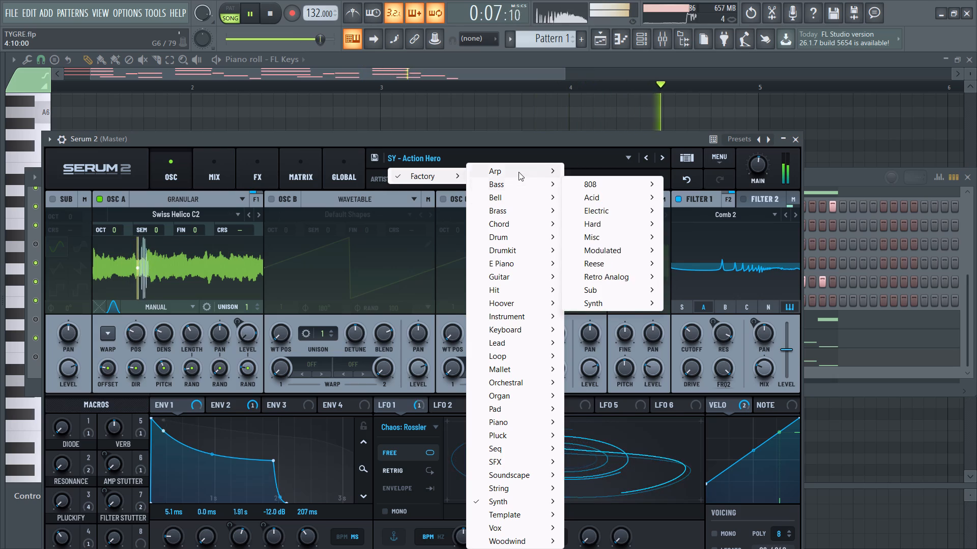
{"action": "left_click", "coordinate": [618, 218]}
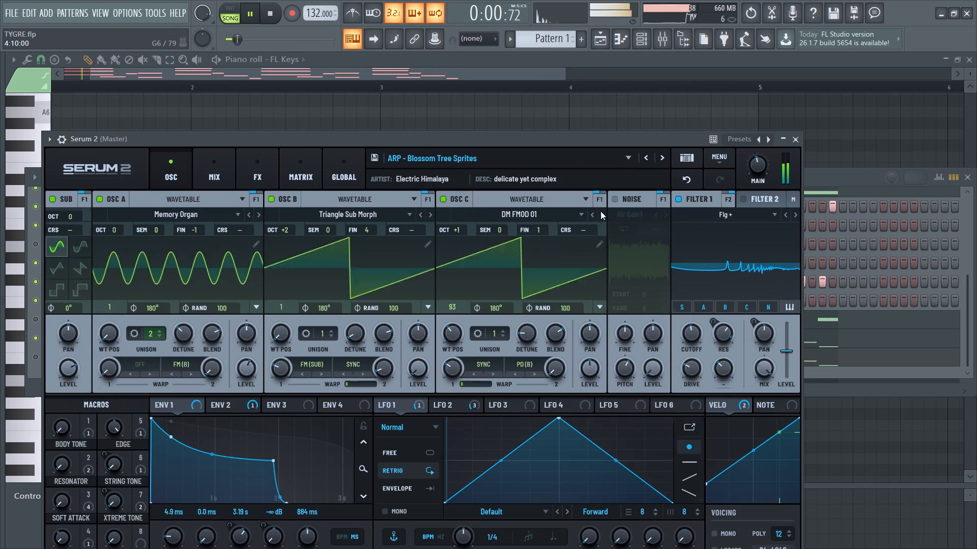
{"action": "left_click", "coordinate": [660, 159]}
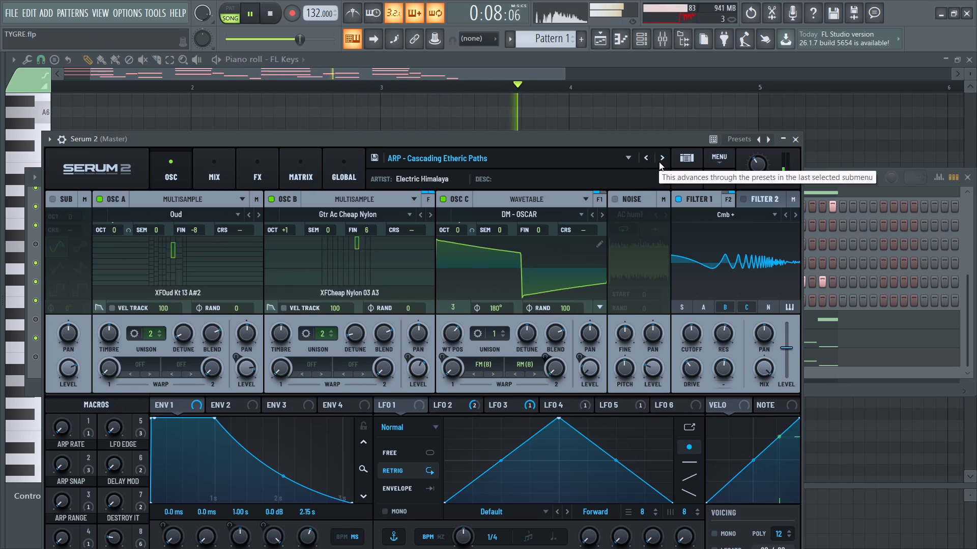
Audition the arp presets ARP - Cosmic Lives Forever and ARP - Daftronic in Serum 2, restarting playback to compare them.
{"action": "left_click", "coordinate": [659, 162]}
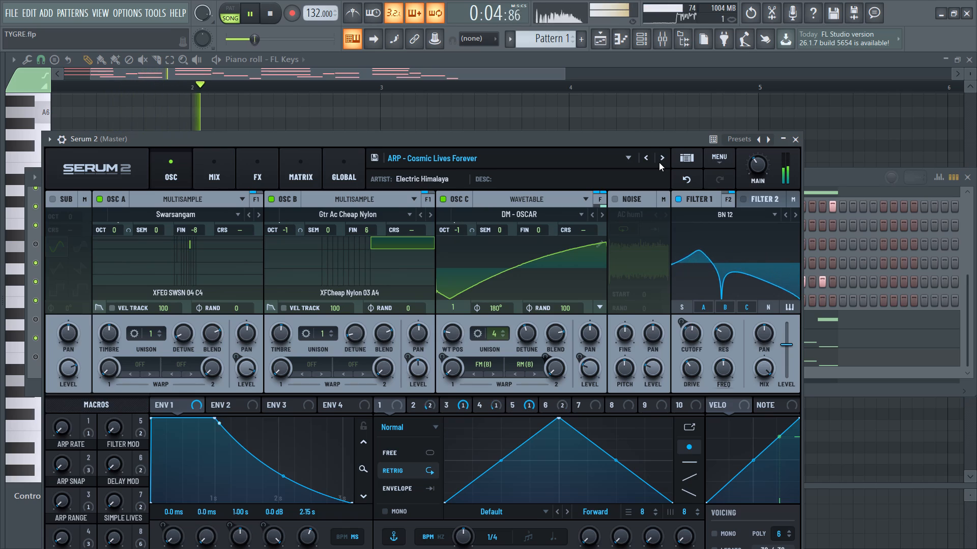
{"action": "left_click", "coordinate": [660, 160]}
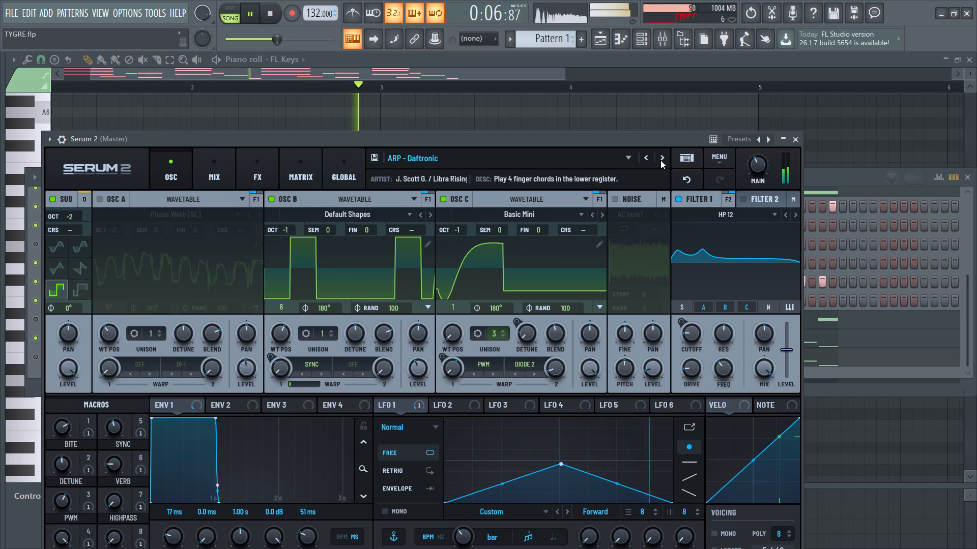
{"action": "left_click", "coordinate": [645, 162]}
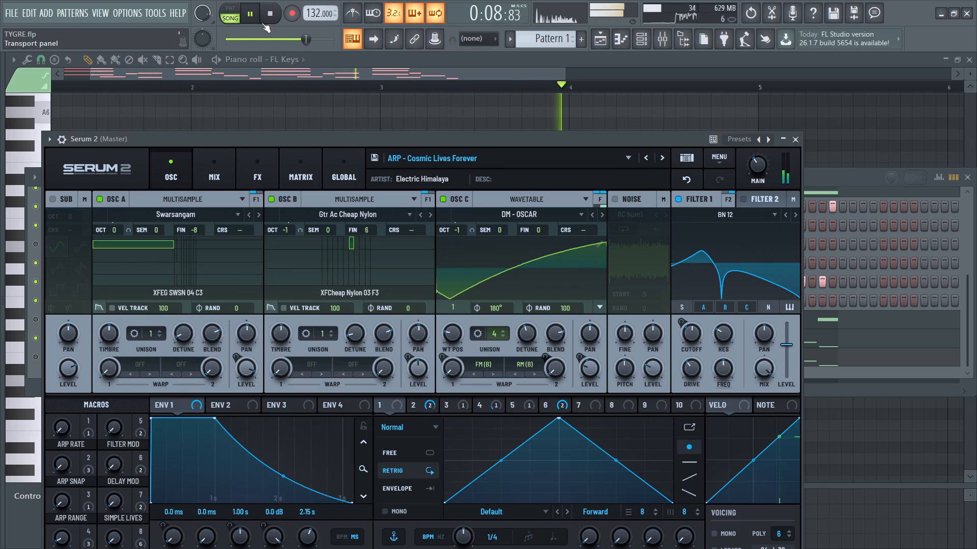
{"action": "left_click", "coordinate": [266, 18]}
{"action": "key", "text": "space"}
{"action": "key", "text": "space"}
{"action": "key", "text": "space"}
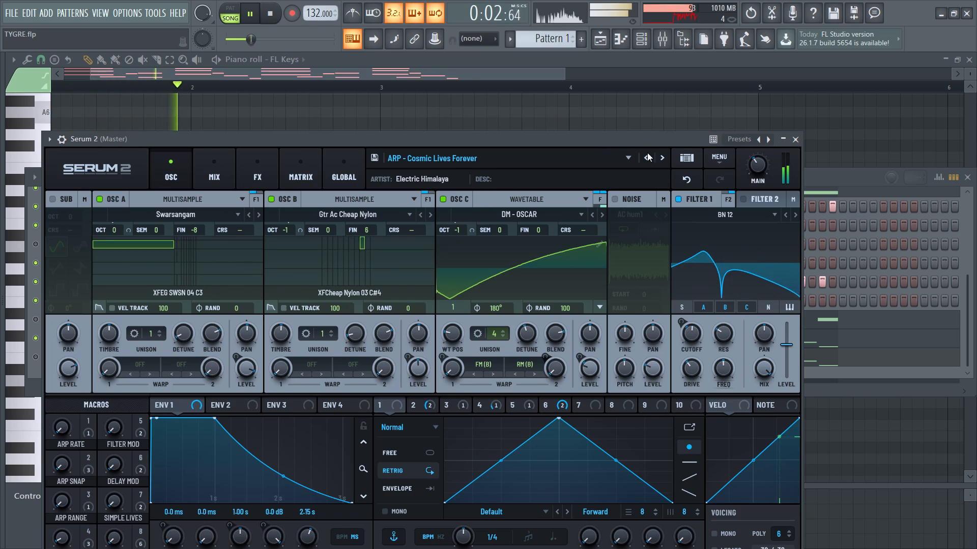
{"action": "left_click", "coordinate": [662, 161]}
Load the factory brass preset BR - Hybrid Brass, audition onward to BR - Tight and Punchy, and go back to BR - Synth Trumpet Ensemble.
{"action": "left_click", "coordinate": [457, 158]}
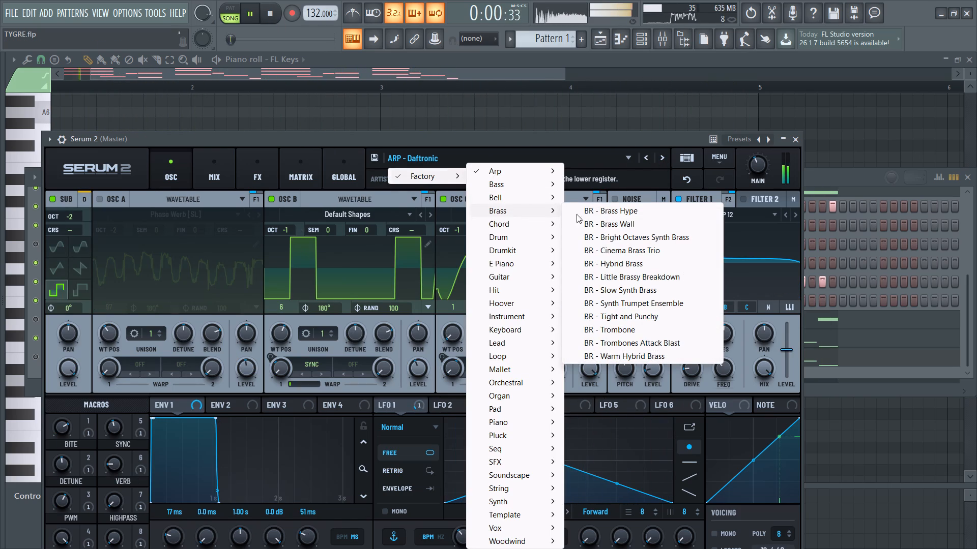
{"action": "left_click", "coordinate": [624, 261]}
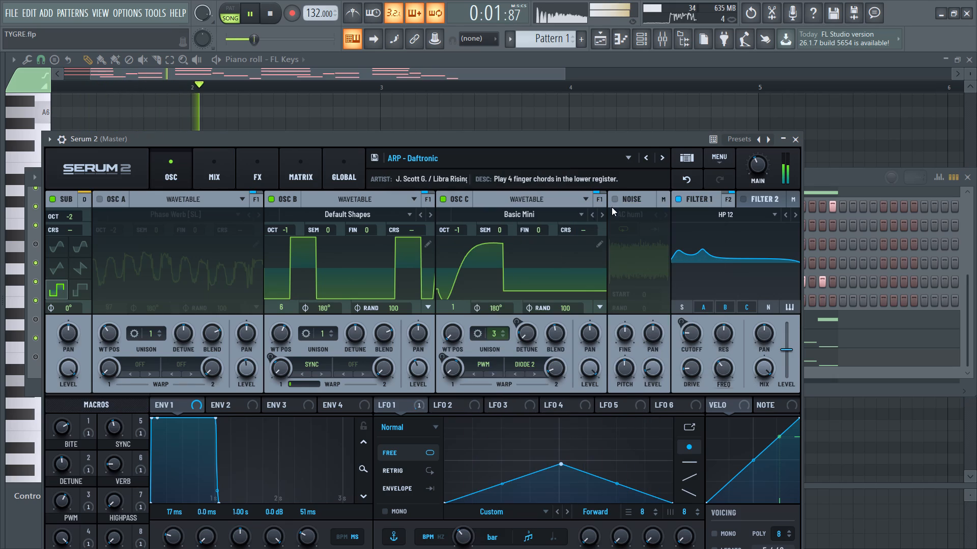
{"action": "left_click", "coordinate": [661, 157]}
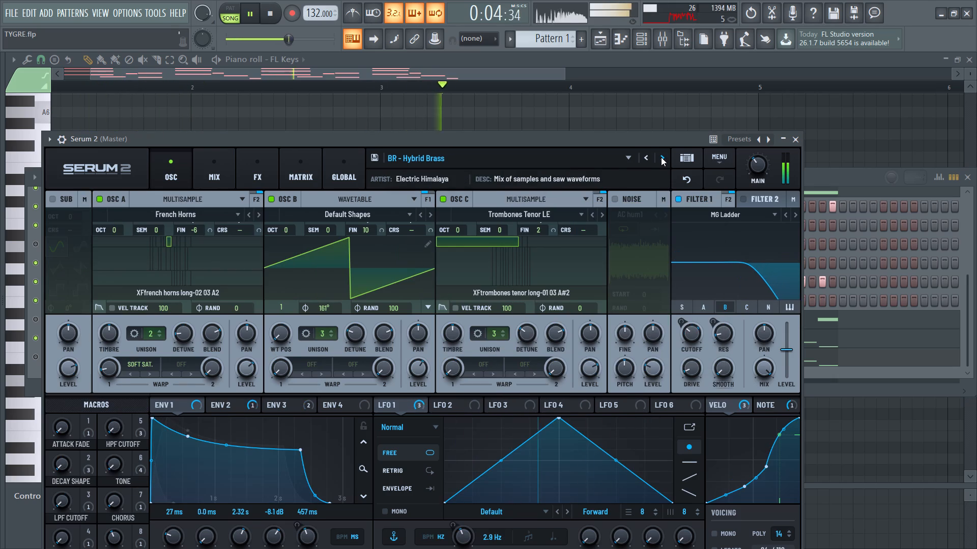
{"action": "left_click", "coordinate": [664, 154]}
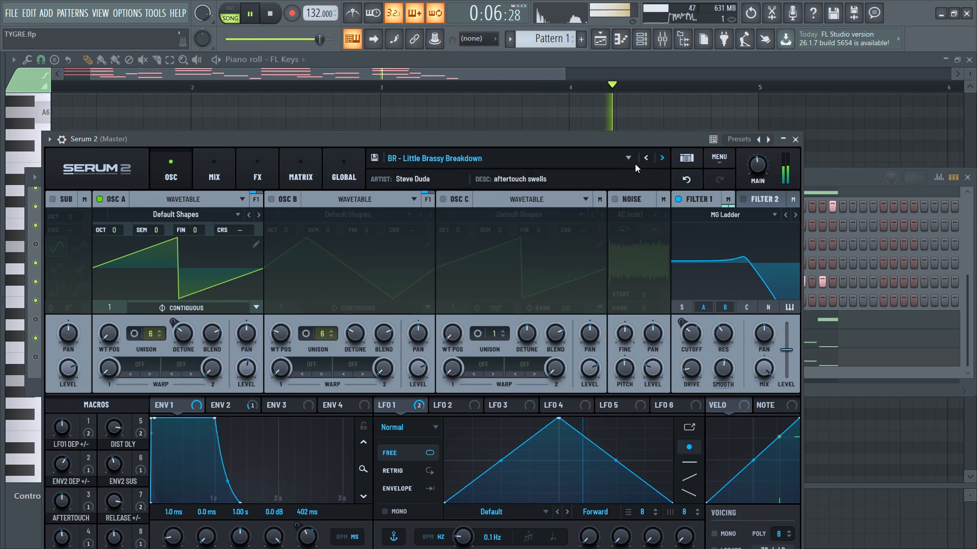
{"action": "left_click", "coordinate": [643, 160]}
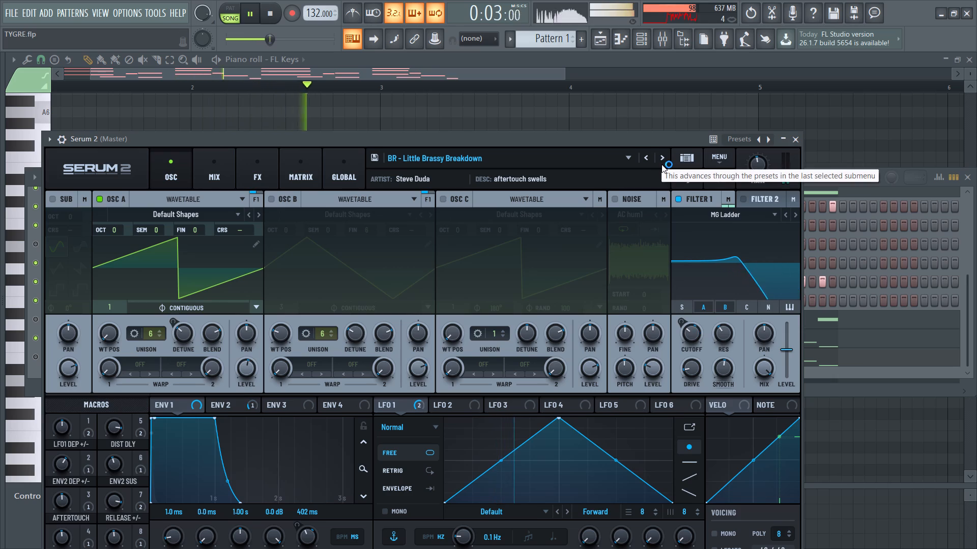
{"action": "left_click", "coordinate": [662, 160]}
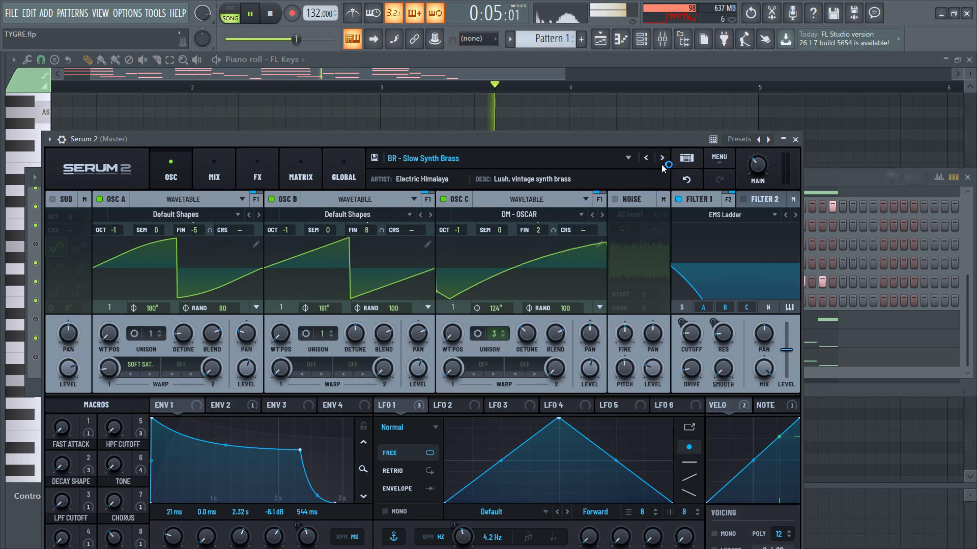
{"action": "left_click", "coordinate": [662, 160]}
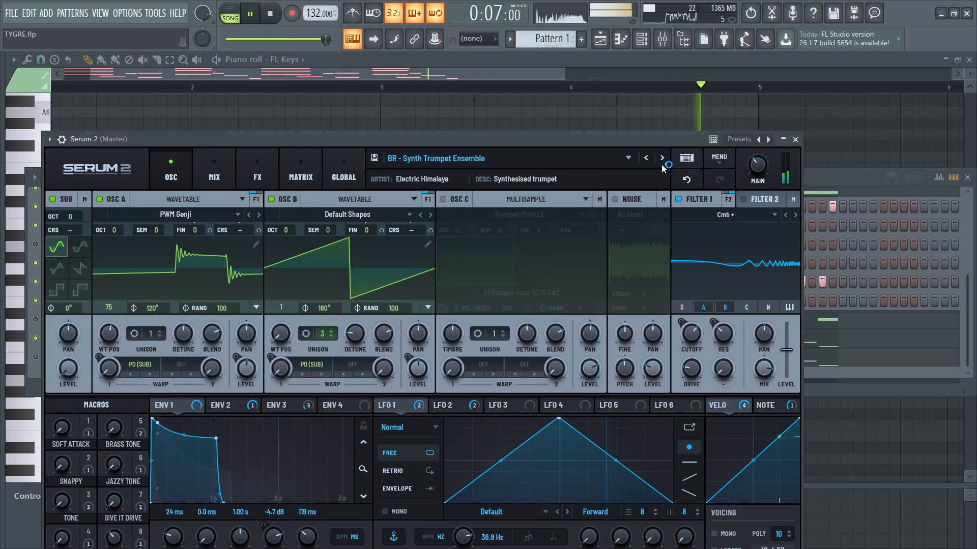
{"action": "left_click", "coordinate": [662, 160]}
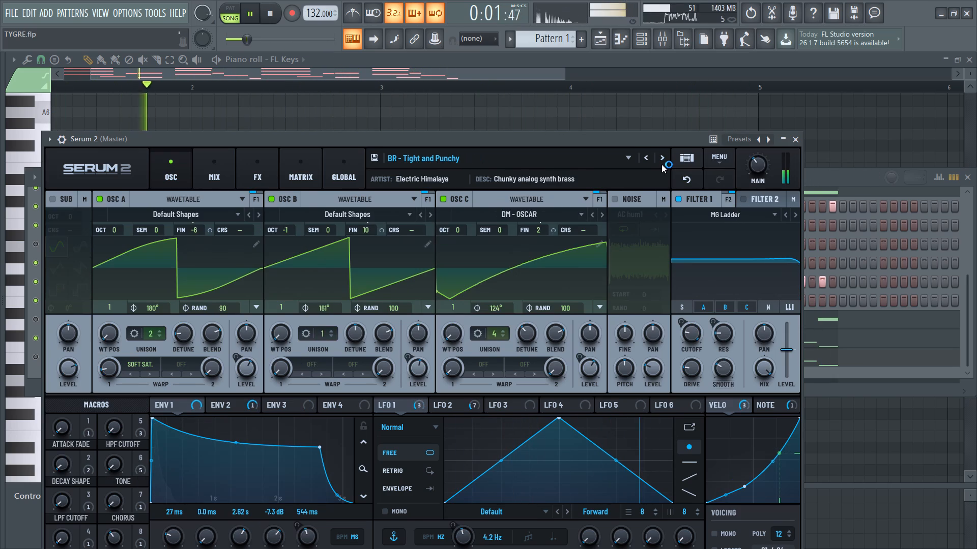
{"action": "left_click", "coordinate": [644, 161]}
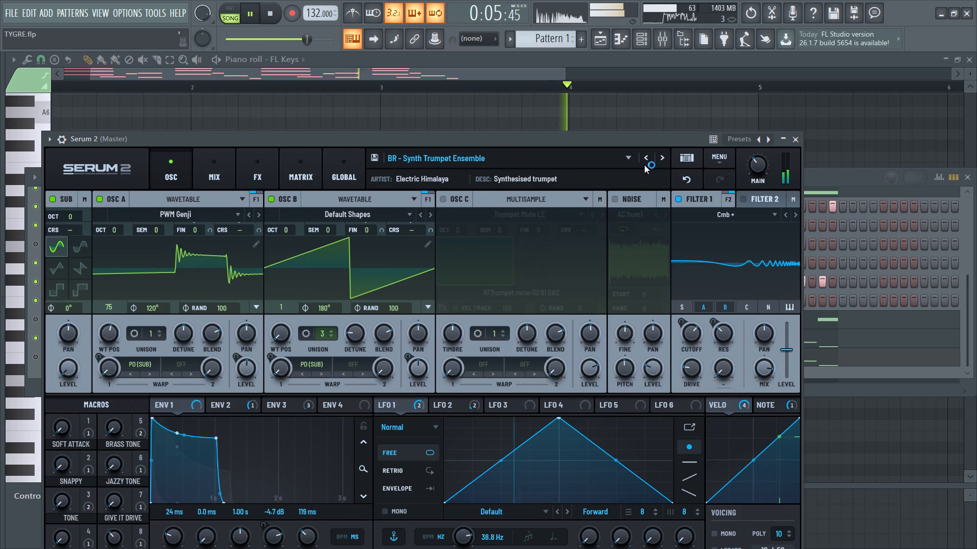
In Serum 2's piano roll, lengthen the C5 and E4 notes ending bar 1 until they meet the A#4–F5–A5 chord in bar 2.
{"action": "left_click", "coordinate": [628, 46]}
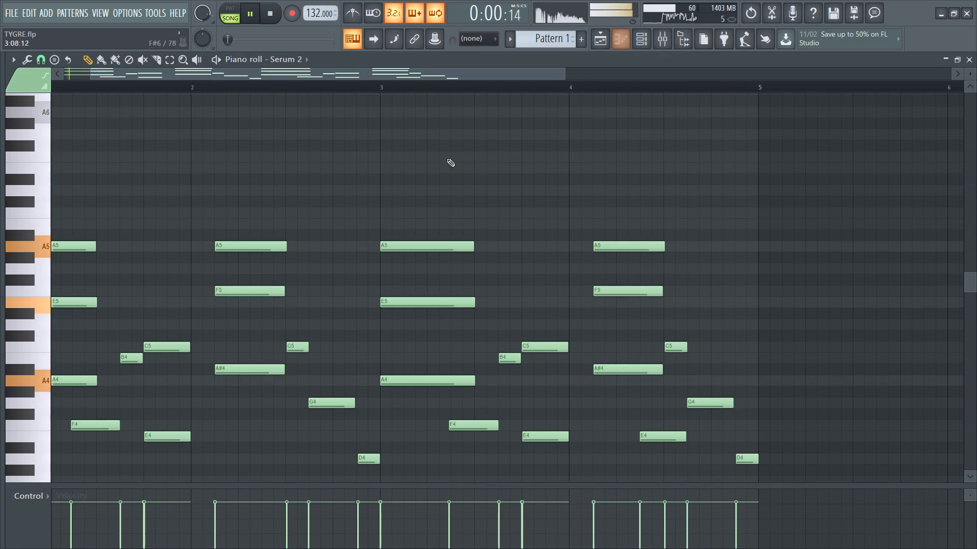
{"action": "scroll", "coordinate": [338, 298], "scroll_direction": "down", "scroll_amount": 3}
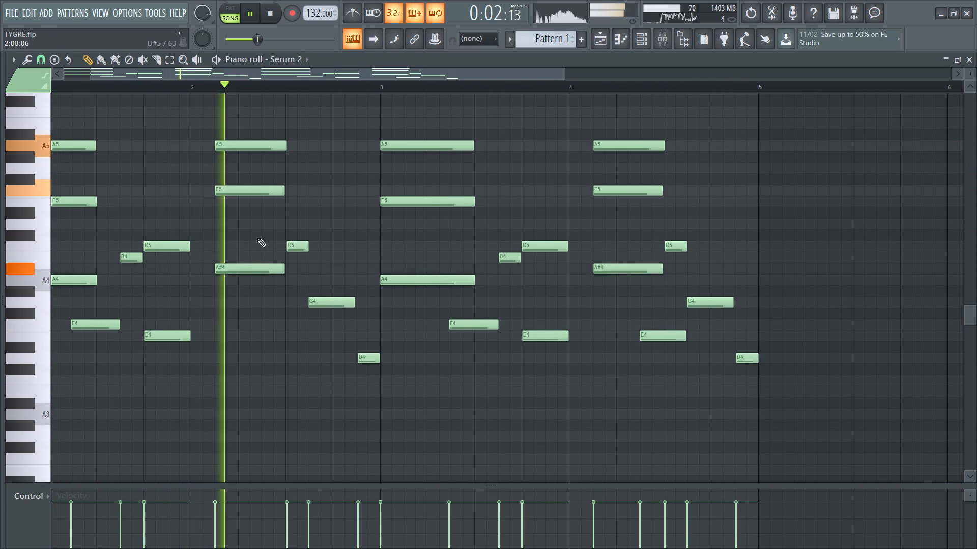
{"action": "key", "text": "space"}
{"action": "key", "text": "space"}
{"action": "left_click_drag", "start_coordinate": [165, 224], "coordinate": [178, 358], "text": "ctrl"}
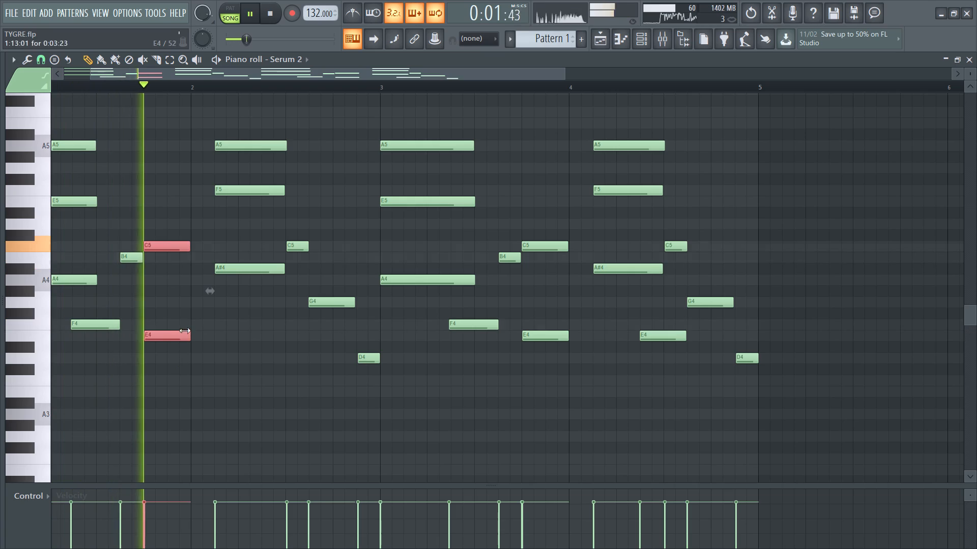
{"action": "key", "text": "space"}
{"action": "left_click_drag", "start_coordinate": [190, 334], "coordinate": [214, 358]}
{"action": "key", "text": "space"}
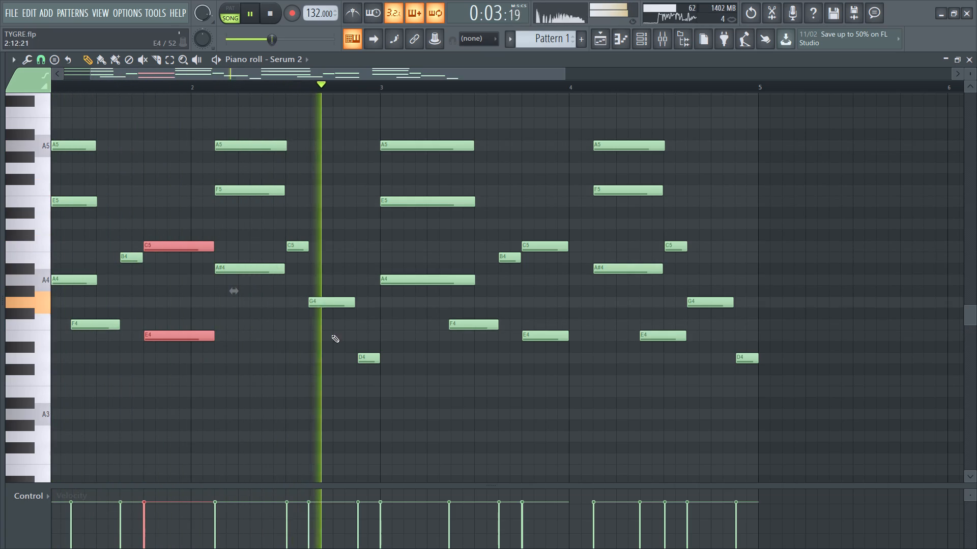
Lengthen the C5 and E4 notes ending bar 3 until they meet the bar 4 chord, and close the piano roll.
{"action": "left_click_drag", "start_coordinate": [531, 215], "coordinate": [543, 369], "text": "ctrl"}
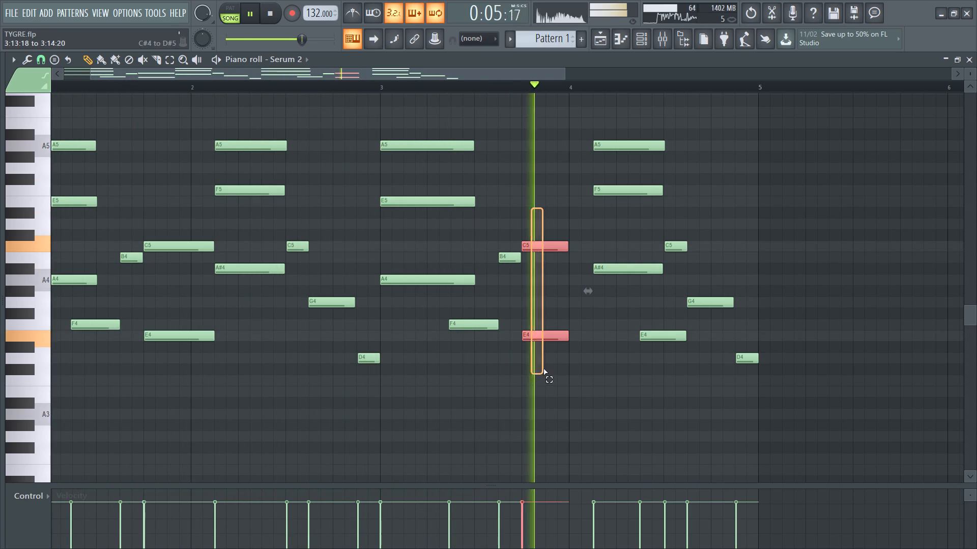
{"action": "left_click_drag", "start_coordinate": [543, 369], "coordinate": [543, 365], "text": "ctrl"}
{"action": "key", "text": "space"}
{"action": "key", "text": "space"}
{"action": "left_click_drag", "start_coordinate": [568, 337], "coordinate": [592, 353]}
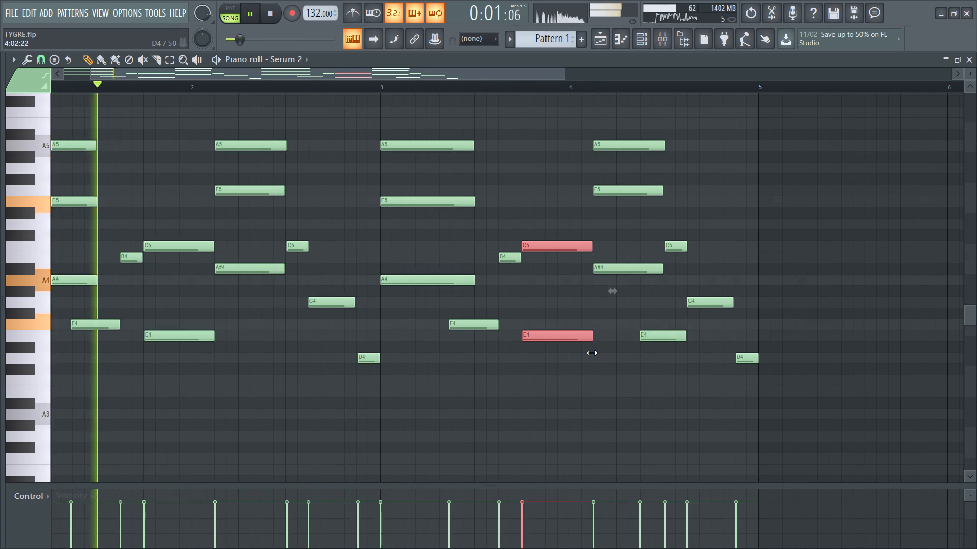
{"action": "left_click_drag", "start_coordinate": [592, 353], "coordinate": [591, 353]}
{"action": "scroll", "coordinate": [231, 394], "scroll_direction": "down", "scroll_amount": 4, "text": "ctrl"}
{"action": "left_click", "coordinate": [615, 36]}
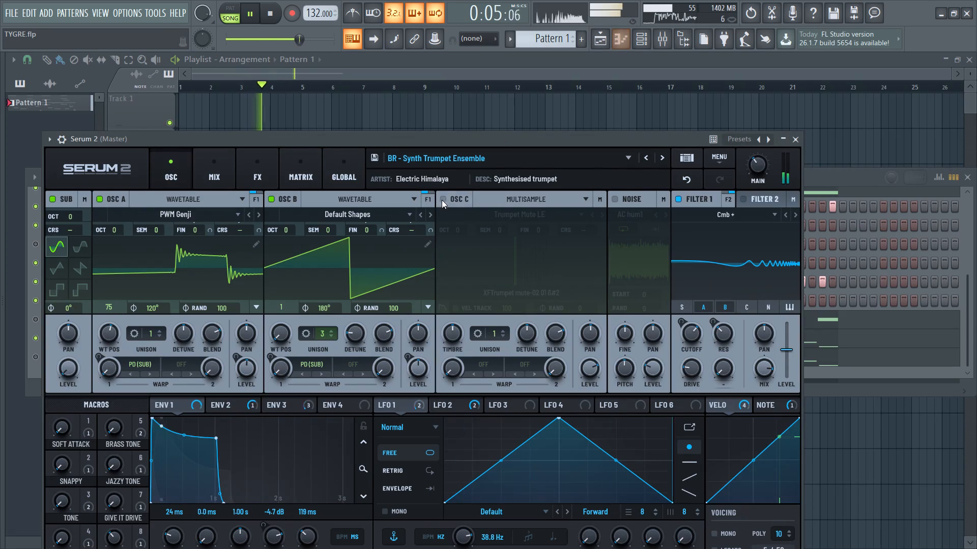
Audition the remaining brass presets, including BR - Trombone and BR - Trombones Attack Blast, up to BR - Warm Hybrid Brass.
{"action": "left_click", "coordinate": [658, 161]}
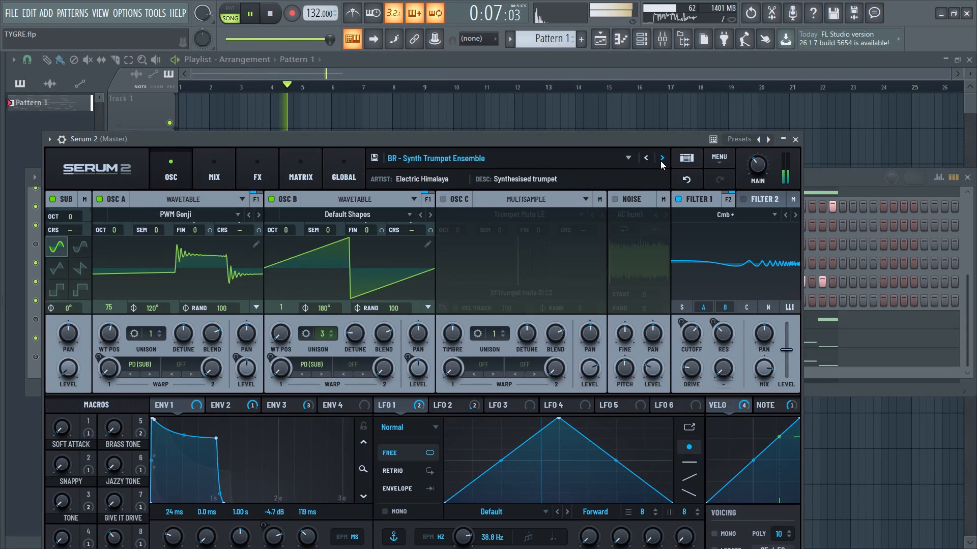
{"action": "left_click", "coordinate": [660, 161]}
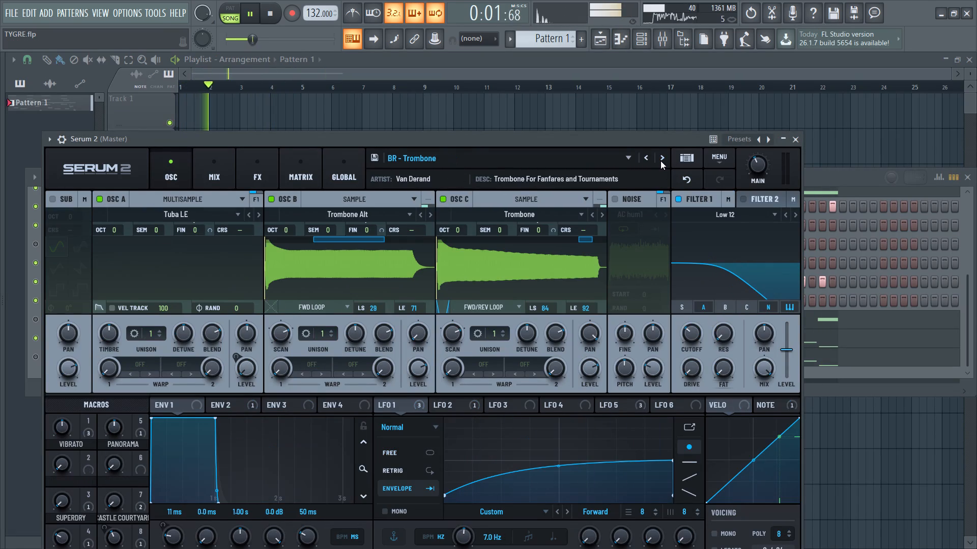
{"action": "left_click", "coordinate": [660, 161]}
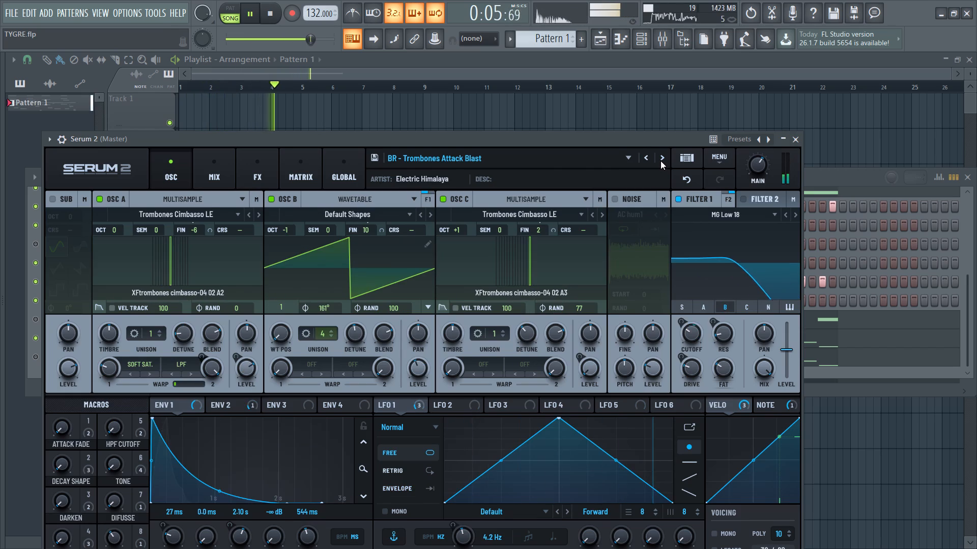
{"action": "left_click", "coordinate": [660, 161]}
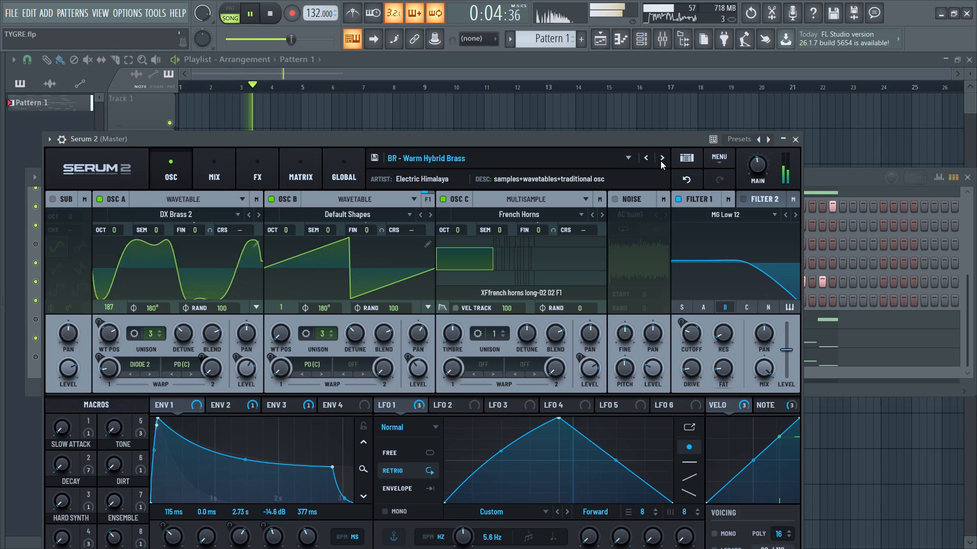
Audition the chord presets from CH - Band Stabber through CH - High and Low and stop on CH - The Abnoxious One.
{"action": "left_click", "coordinate": [660, 161]}
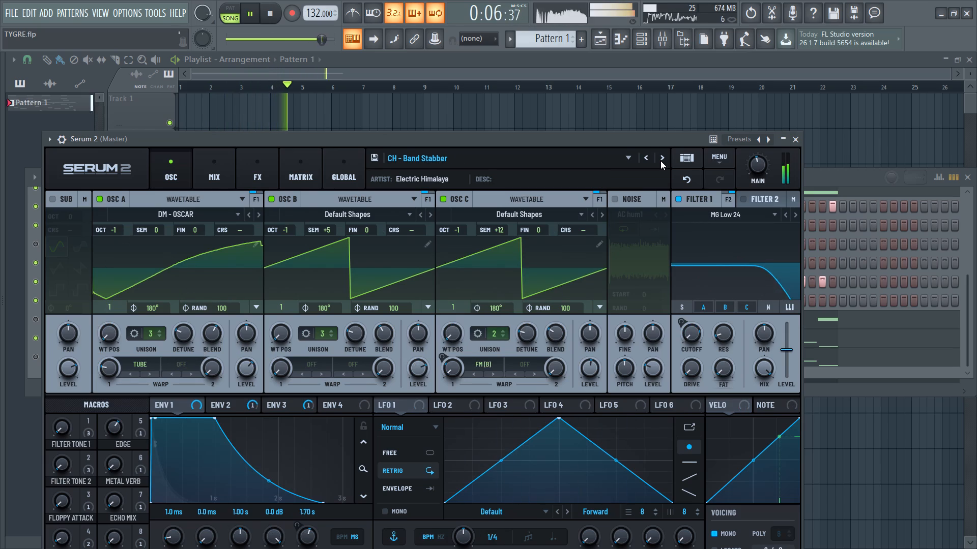
{"action": "left_click", "coordinate": [660, 161]}
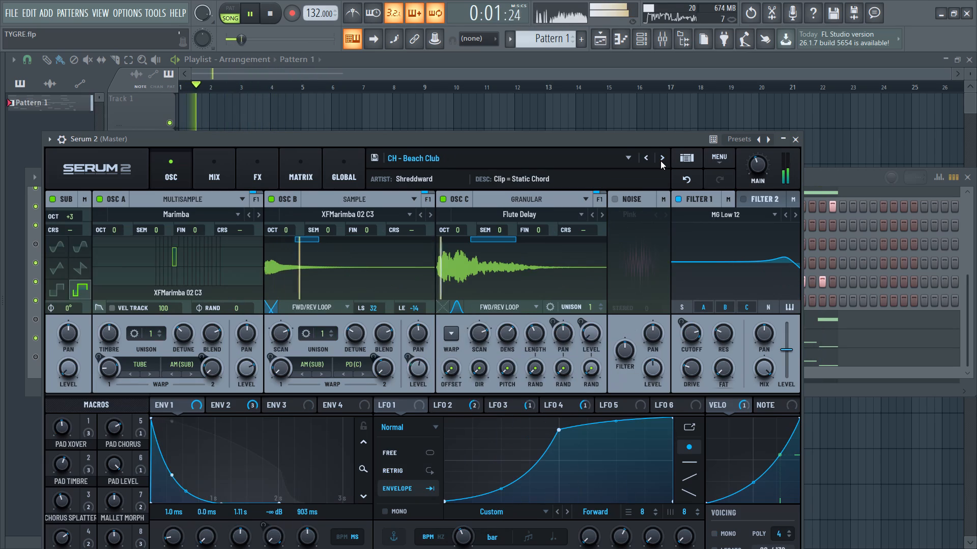
{"action": "left_click", "coordinate": [660, 161]}
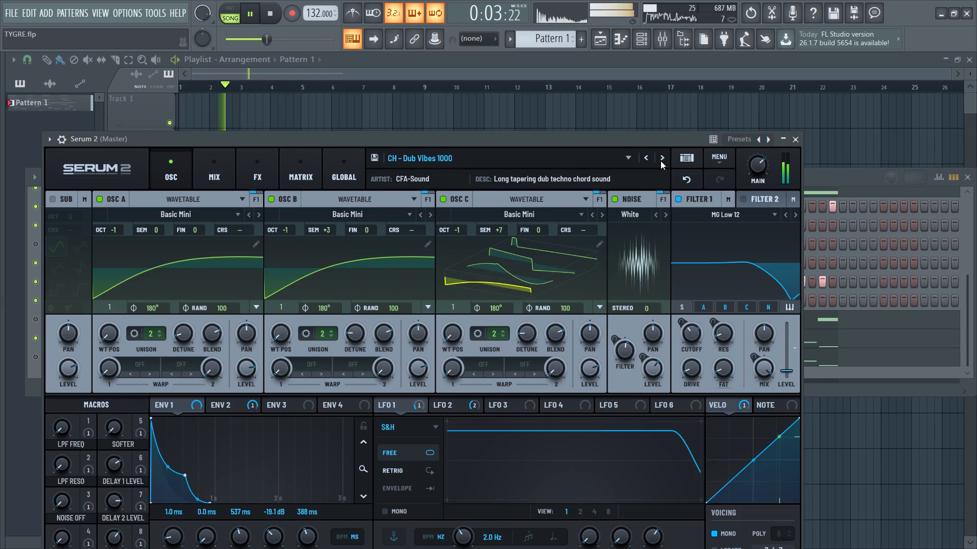
{"action": "left_click", "coordinate": [660, 161]}
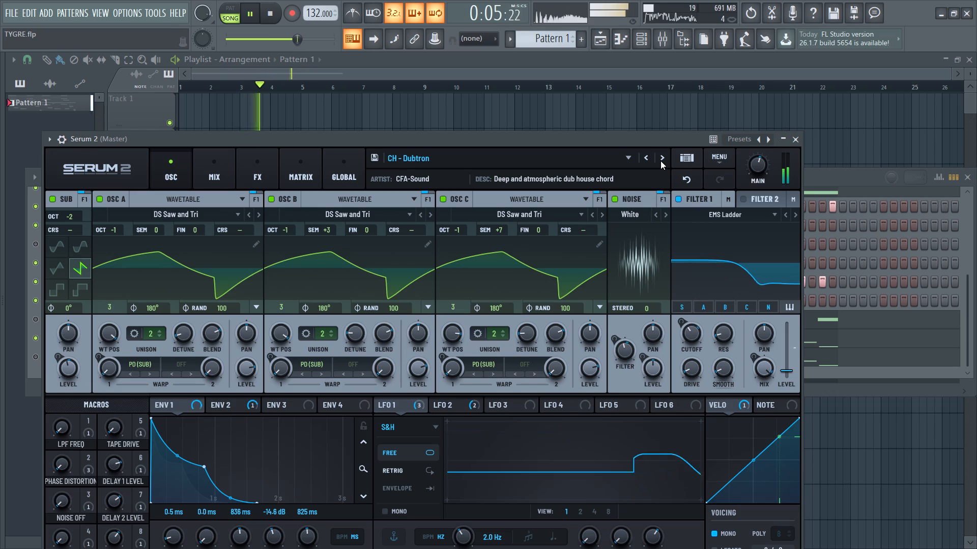
{"action": "left_click", "coordinate": [660, 161]}
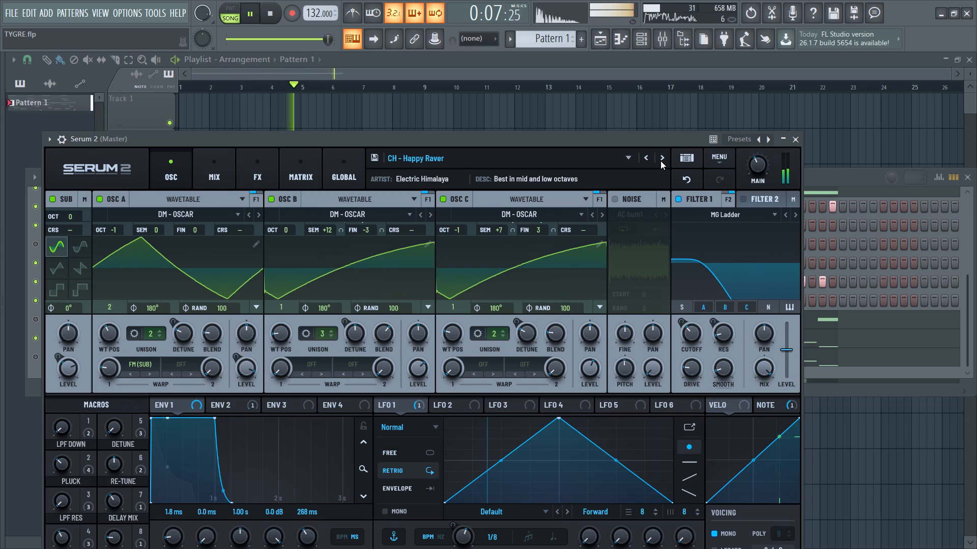
{"action": "left_click", "coordinate": [660, 161]}
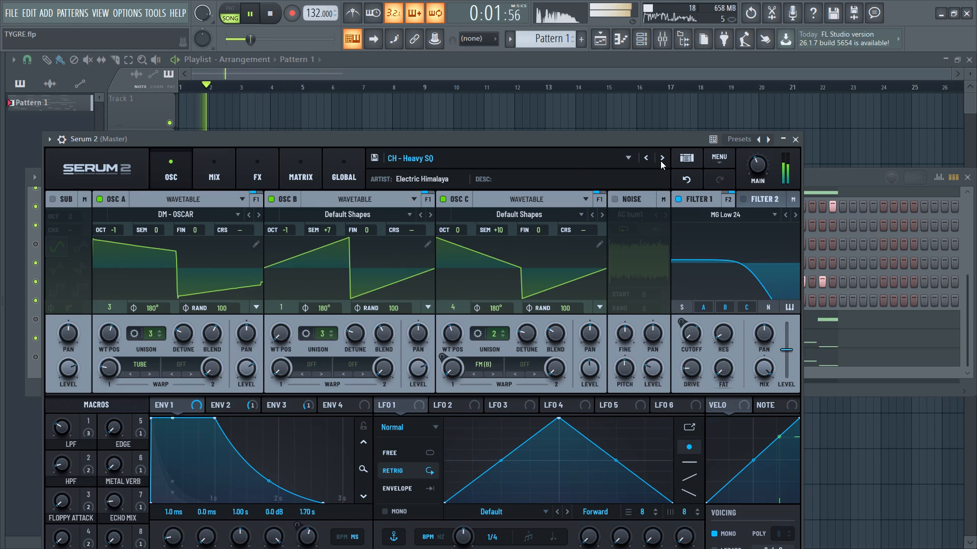
{"action": "left_click", "coordinate": [660, 161]}
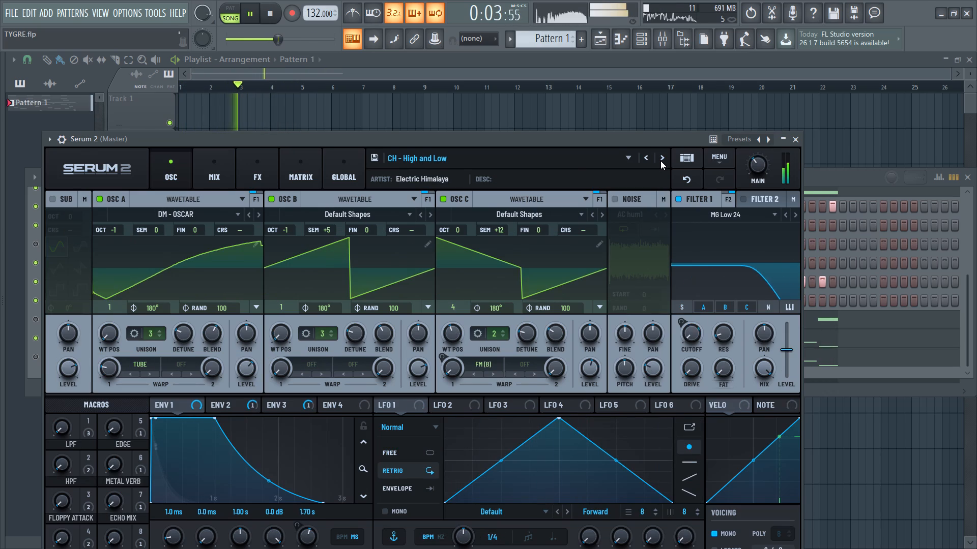
{"action": "left_click", "coordinate": [660, 161]}
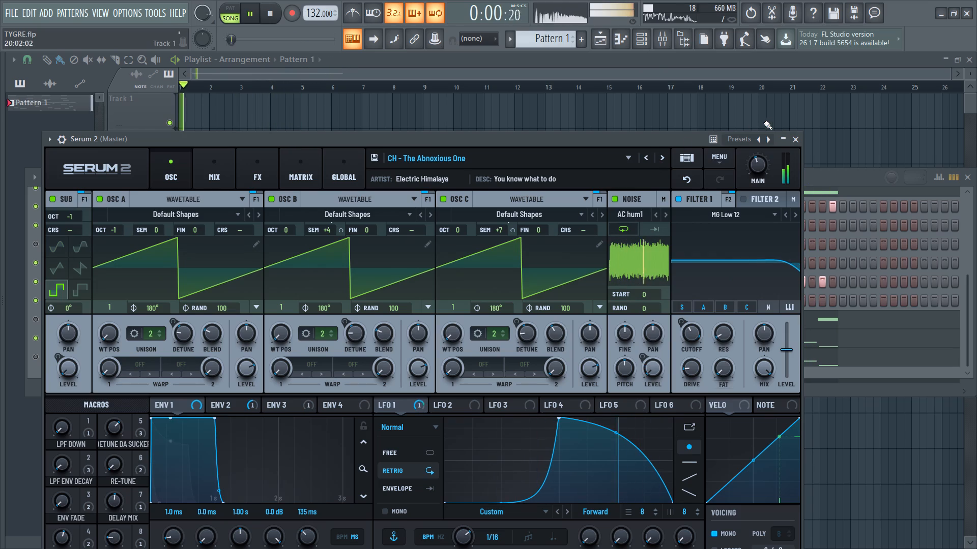
In Serum 2's piano roll, delete the B4 note in bar 1 and lengthen the F4 note until it meets the C5–E4 pair.
{"action": "left_click", "coordinate": [640, 38]}
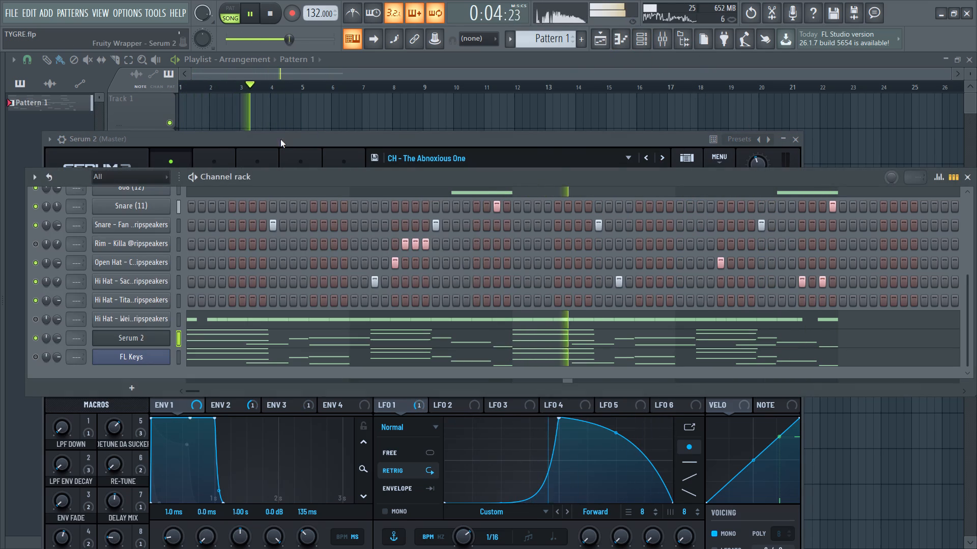
{"action": "left_click_drag", "start_coordinate": [273, 178], "coordinate": [281, 133]}
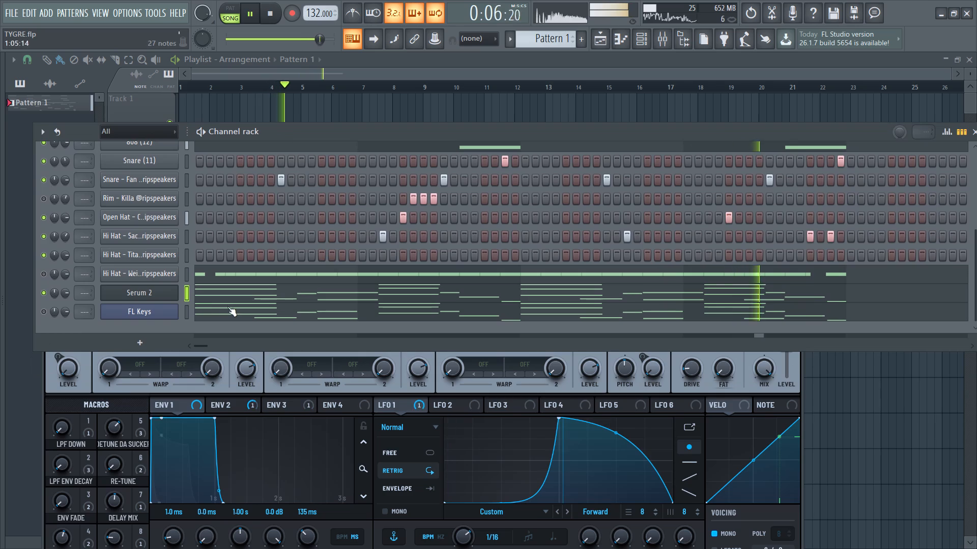
{"action": "left_click", "coordinate": [199, 294]}
{"action": "key", "text": "space"}
{"action": "key", "text": "space"}
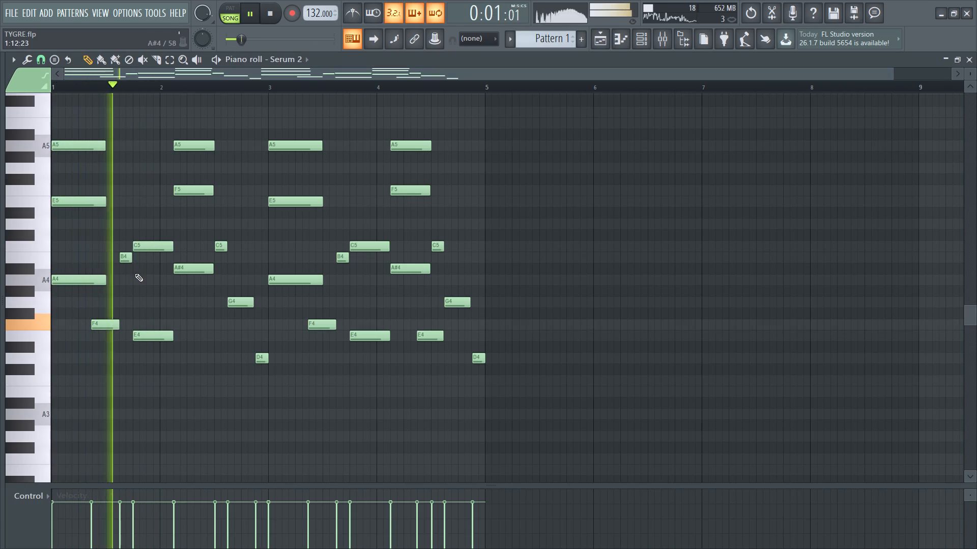
{"action": "key", "text": "space"}
{"action": "key", "text": "space"}
{"action": "right_click", "coordinate": [119, 258]}
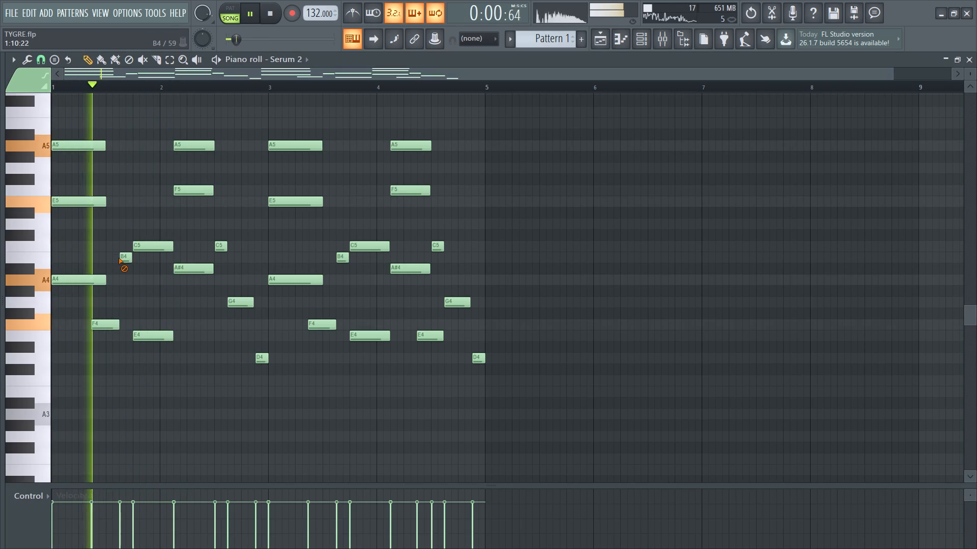
{"action": "right_click", "coordinate": [125, 262]}
{"action": "left_click_drag", "start_coordinate": [119, 325], "coordinate": [123, 327]}
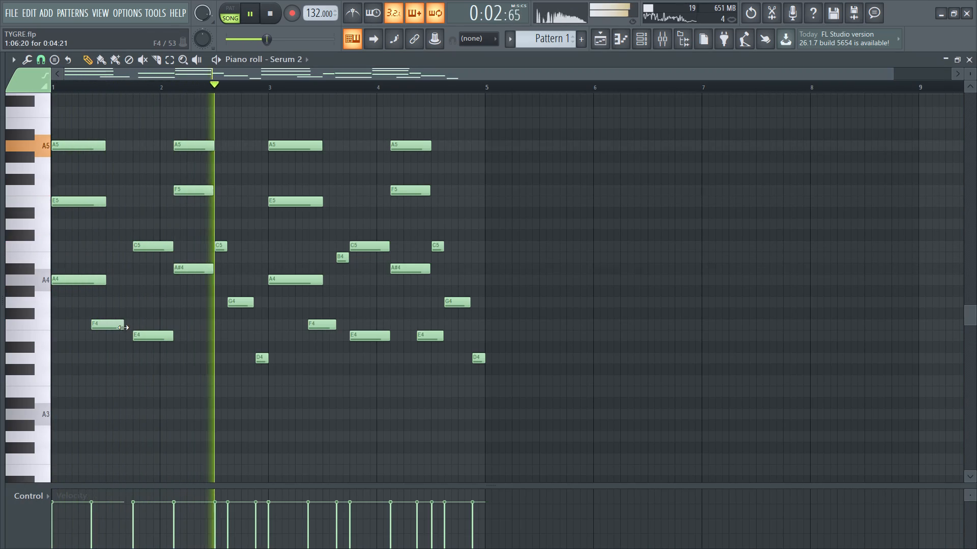
{"action": "left_click_drag", "start_coordinate": [123, 327], "coordinate": [132, 334]}
{"action": "key", "text": "space"}
{"action": "key", "text": "space"}
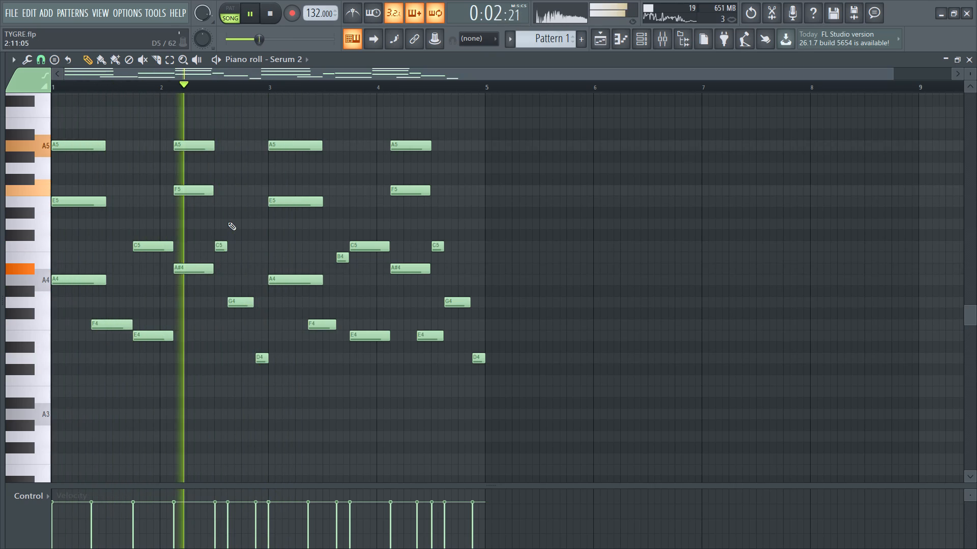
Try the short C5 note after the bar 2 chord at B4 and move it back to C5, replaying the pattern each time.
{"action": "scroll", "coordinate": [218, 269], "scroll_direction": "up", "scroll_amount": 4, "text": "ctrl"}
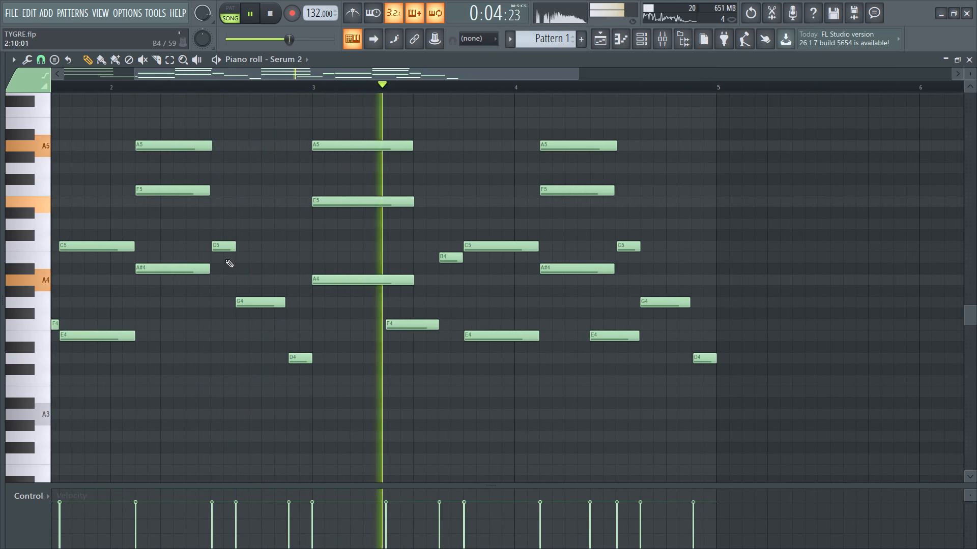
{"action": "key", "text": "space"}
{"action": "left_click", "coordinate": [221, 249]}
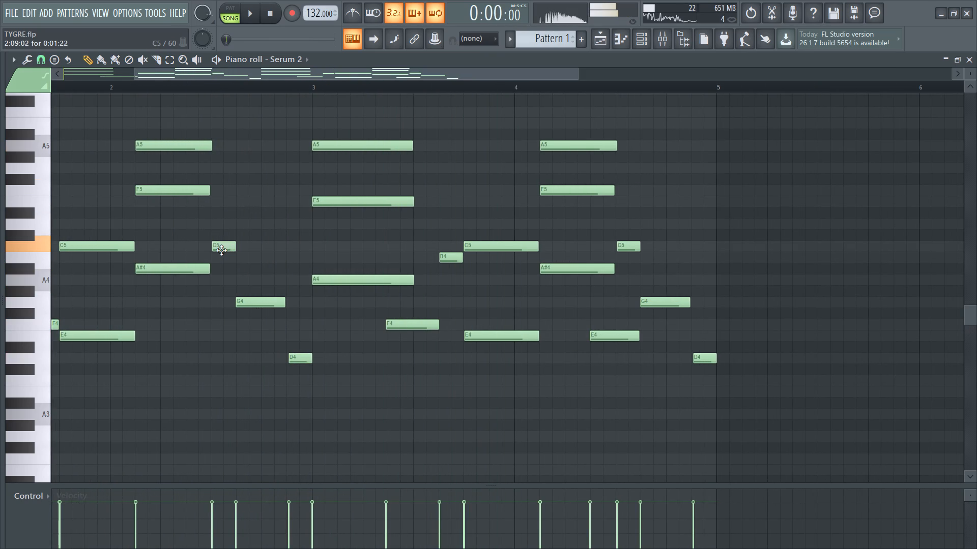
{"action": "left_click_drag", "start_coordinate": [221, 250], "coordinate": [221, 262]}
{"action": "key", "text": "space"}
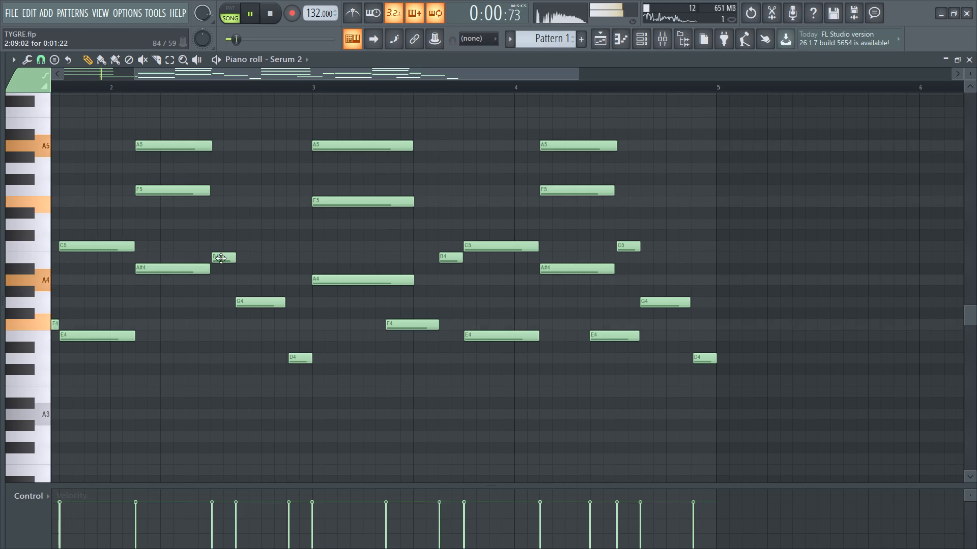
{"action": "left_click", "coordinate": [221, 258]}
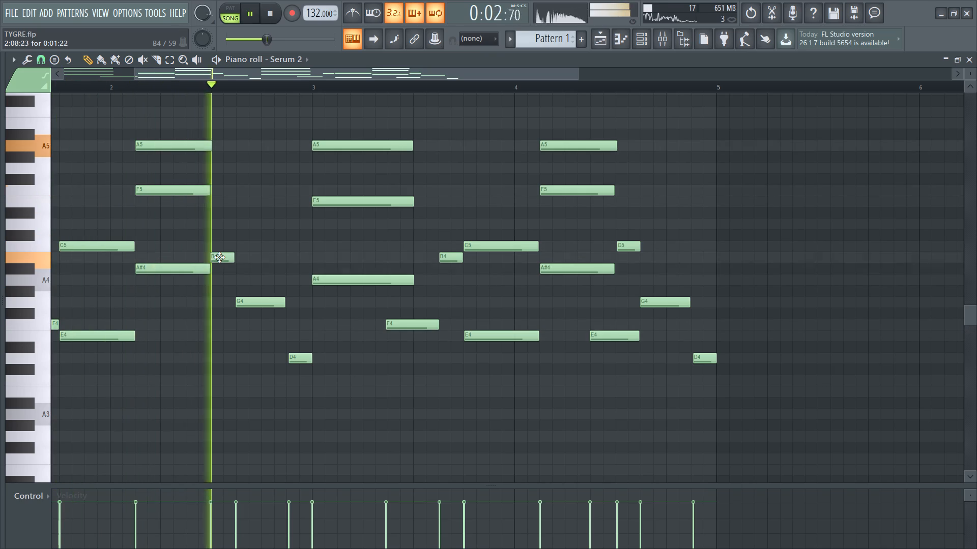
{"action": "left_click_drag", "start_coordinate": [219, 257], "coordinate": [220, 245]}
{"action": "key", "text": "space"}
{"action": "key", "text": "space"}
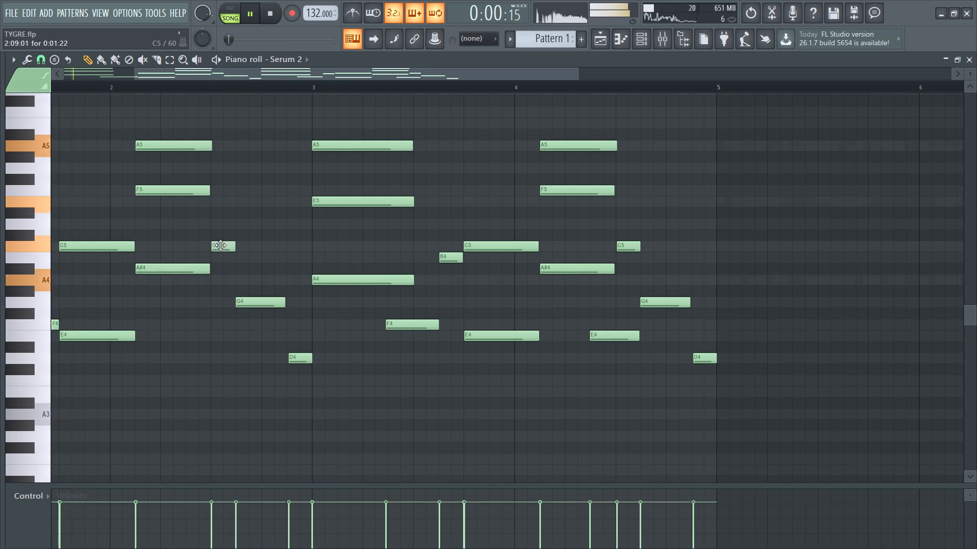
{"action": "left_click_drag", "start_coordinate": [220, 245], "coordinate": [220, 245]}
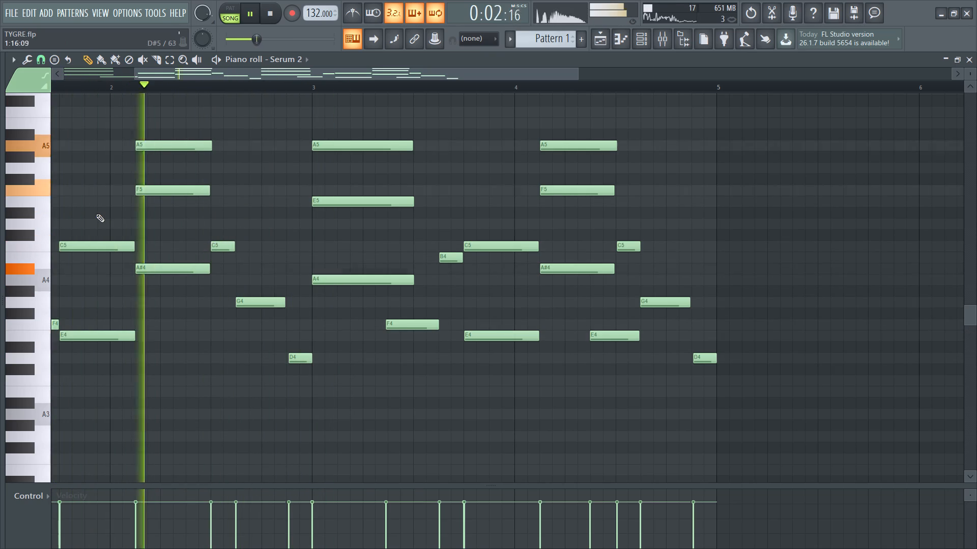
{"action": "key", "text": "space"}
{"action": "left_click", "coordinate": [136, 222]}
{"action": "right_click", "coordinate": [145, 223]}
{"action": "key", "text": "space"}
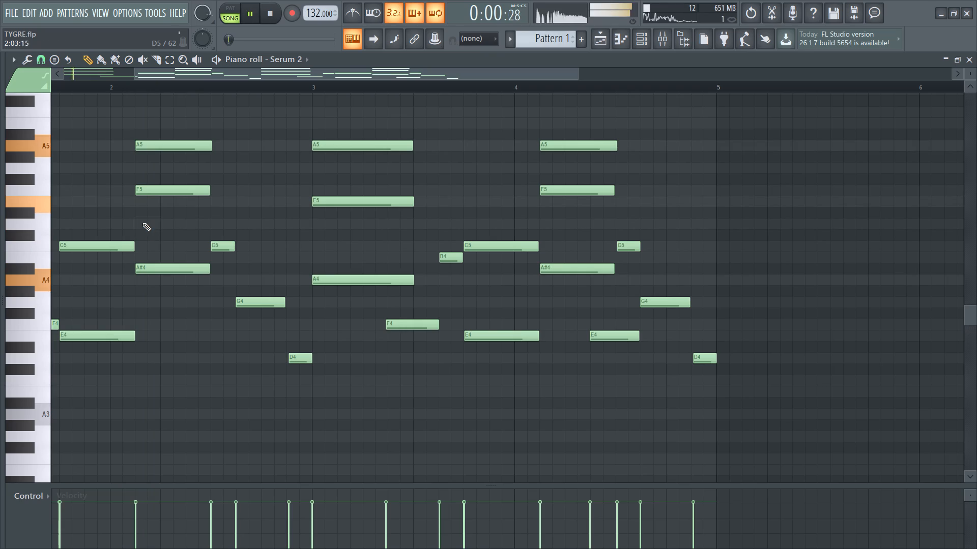
Delete the short C5 note in bar 2 and lengthen the A#4–F5–A5 chord until it meets the G4 note.
{"action": "scroll", "coordinate": [202, 221], "scroll_direction": "down", "scroll_amount": 5, "text": "ctrl"}
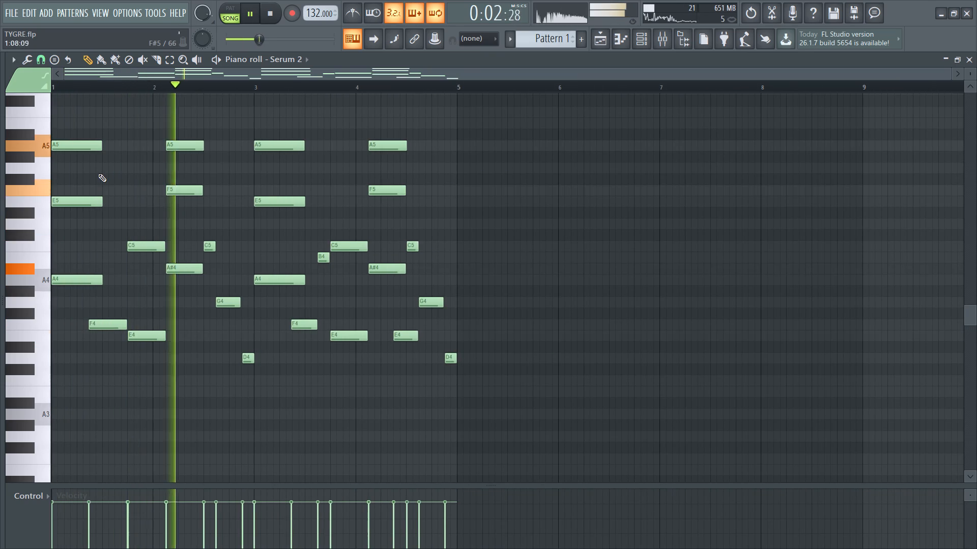
{"action": "key", "text": "space"}
{"action": "right_click", "coordinate": [207, 248]}
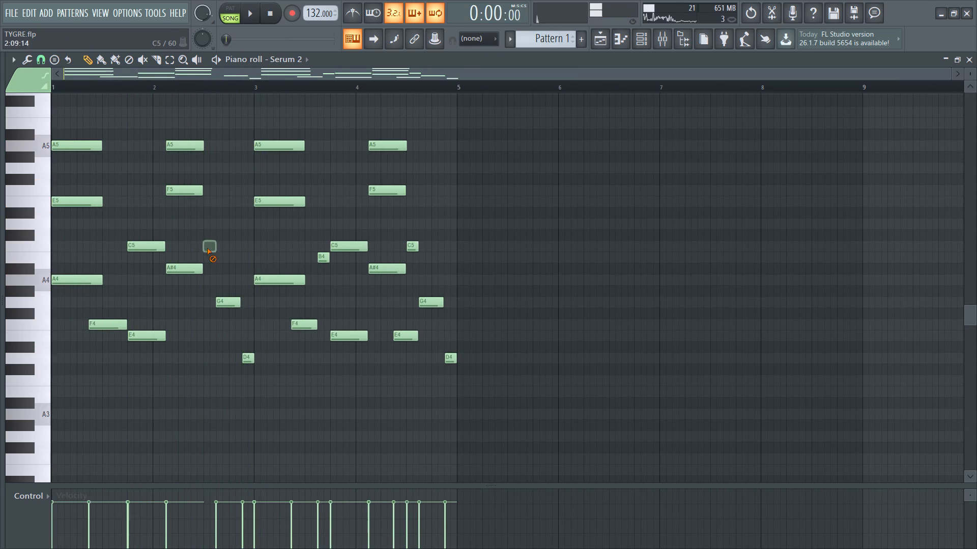
{"action": "key", "text": "space"}
{"action": "left_click_drag", "start_coordinate": [187, 118], "coordinate": [199, 266], "text": "ctrl"}
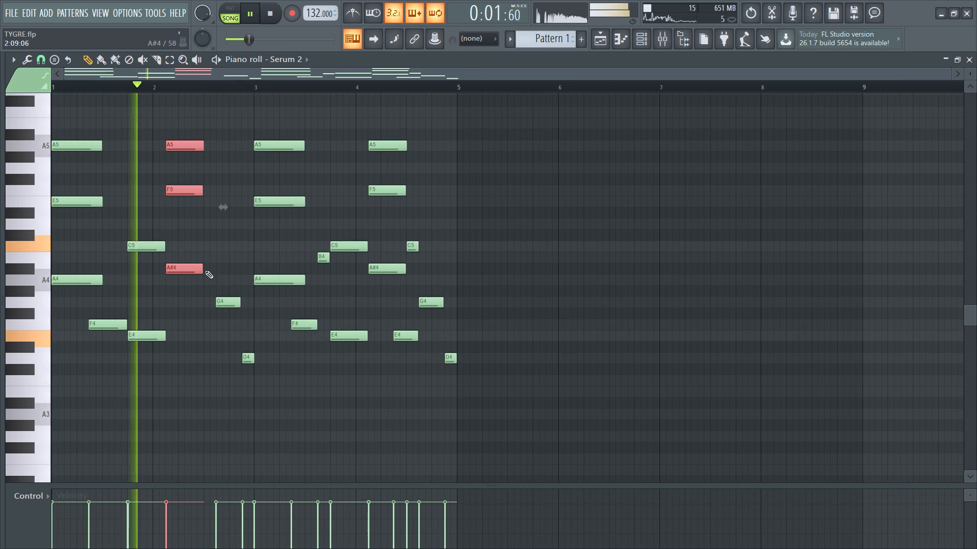
{"action": "left_click", "coordinate": [205, 270]}
{"action": "right_click", "coordinate": [207, 270]}
{"action": "key", "text": "space"}
{"action": "key", "text": "space"}
{"action": "left_click_drag", "start_coordinate": [182, 121], "coordinate": [197, 287], "text": "ctrl"}
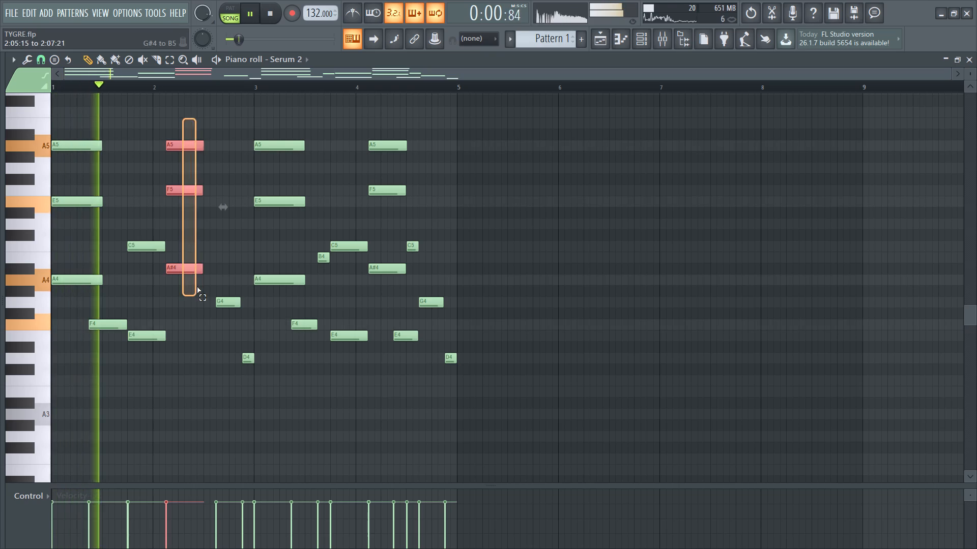
{"action": "left_click_drag", "start_coordinate": [197, 287], "coordinate": [197, 286], "text": "ctrl"}
{"action": "left_click_drag", "start_coordinate": [202, 272], "coordinate": [212, 285]}
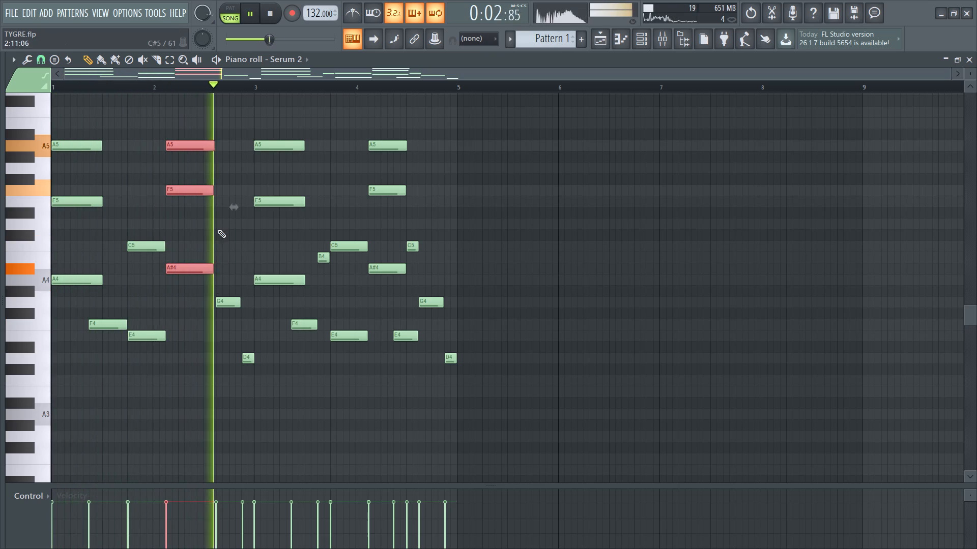
{"action": "key", "text": "space"}
{"action": "key", "text": "space"}
{"action": "left_click_drag", "start_coordinate": [212, 270], "coordinate": [212, 271]}
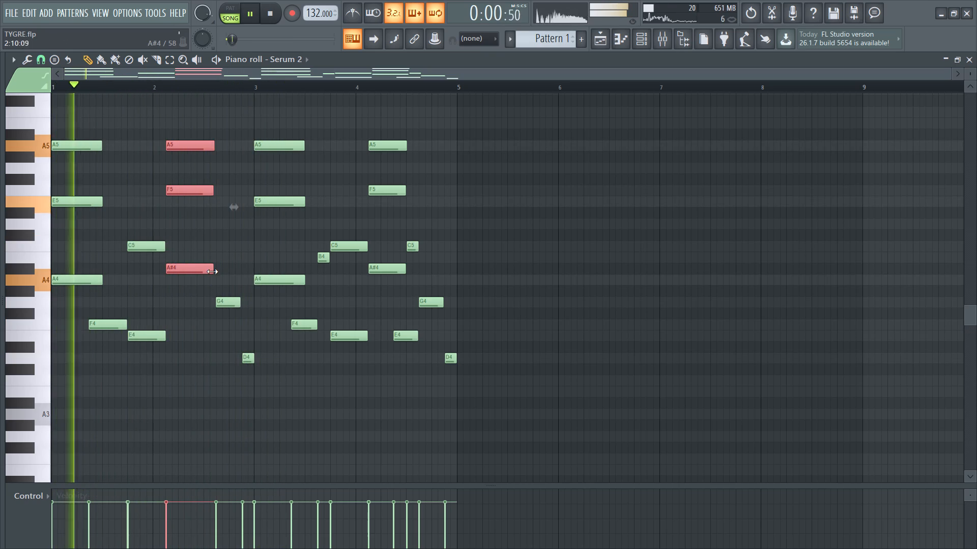
{"action": "left_click_drag", "start_coordinate": [212, 271], "coordinate": [214, 277]}
Delete the B4 note in bar 3 and lengthen F4 until it meets the C5–E4 pair, saving the project along the way.
{"action": "scroll", "coordinate": [207, 294], "scroll_direction": "up", "scroll_amount": 6, "text": "ctrl"}
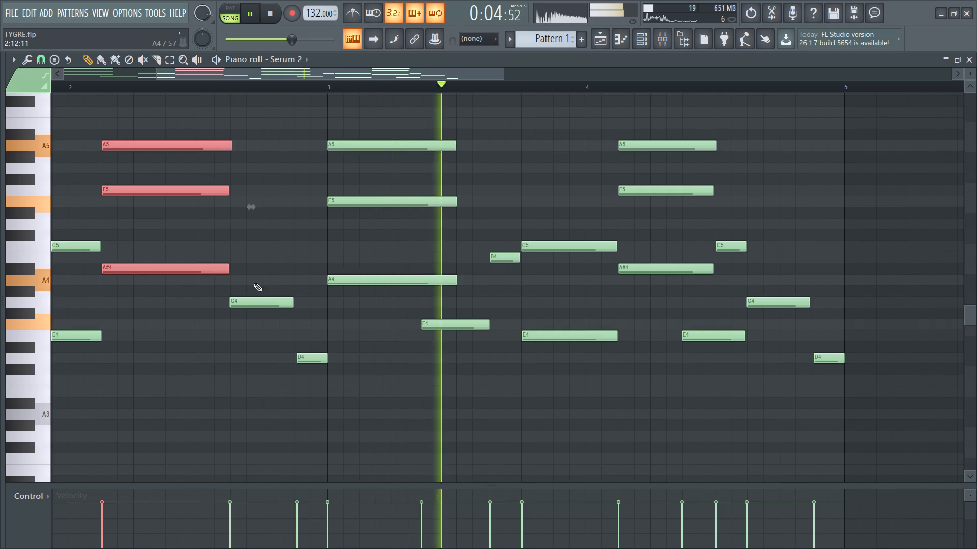
{"action": "scroll", "coordinate": [254, 288], "scroll_direction": "down", "scroll_amount": 3, "text": "ctrl"}
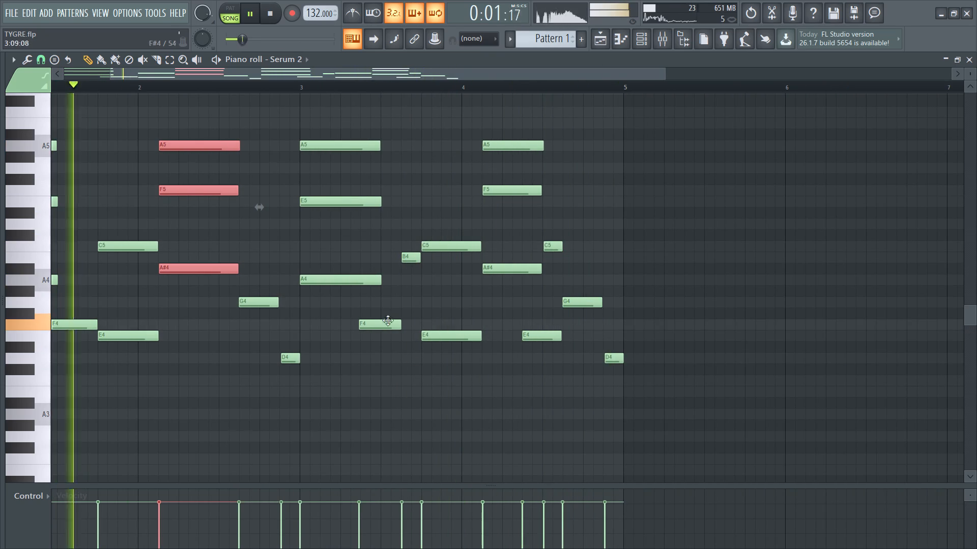
{"action": "left_click", "coordinate": [327, 424], "text": "ctrl"}
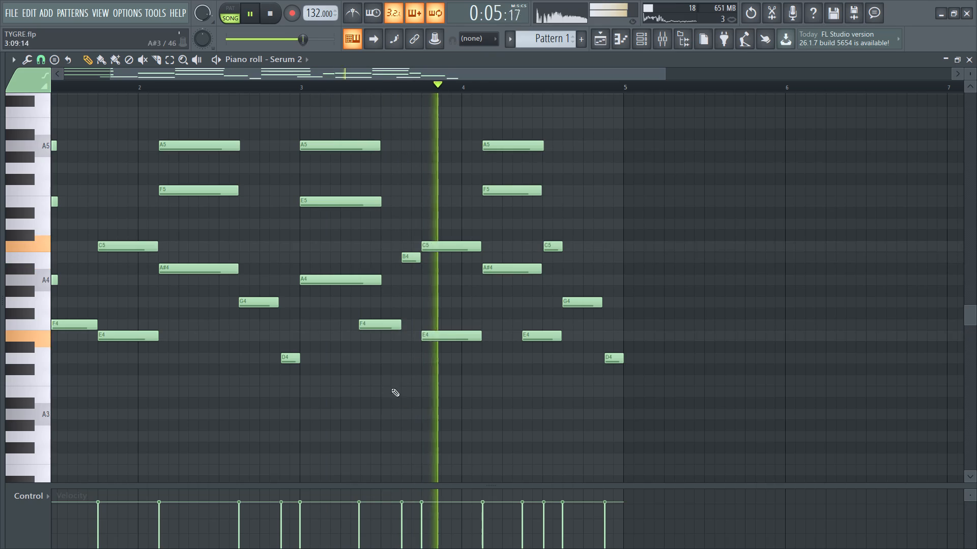
{"action": "right_click", "coordinate": [412, 259]}
{"action": "key", "text": "space"}
{"action": "key", "text": "space"}
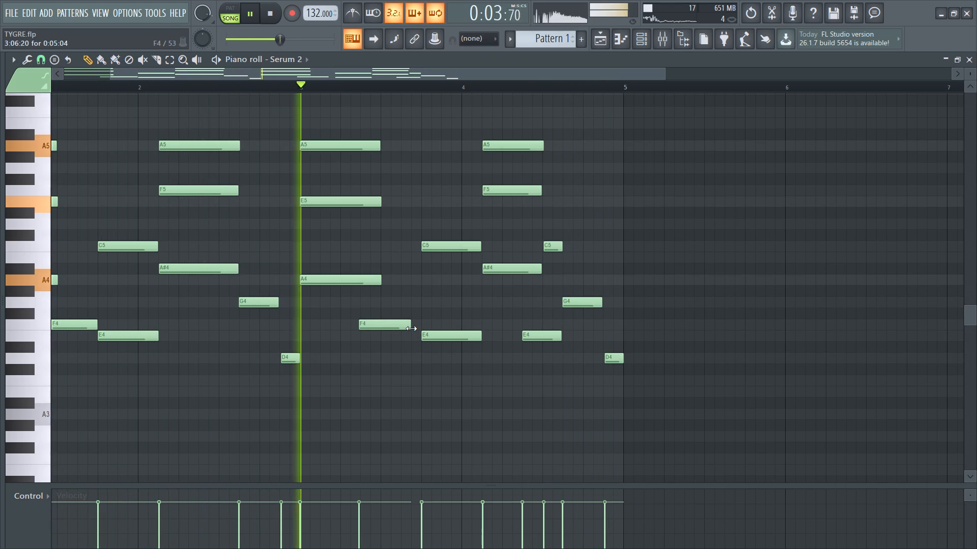
{"action": "key", "text": "ctrl+s"}
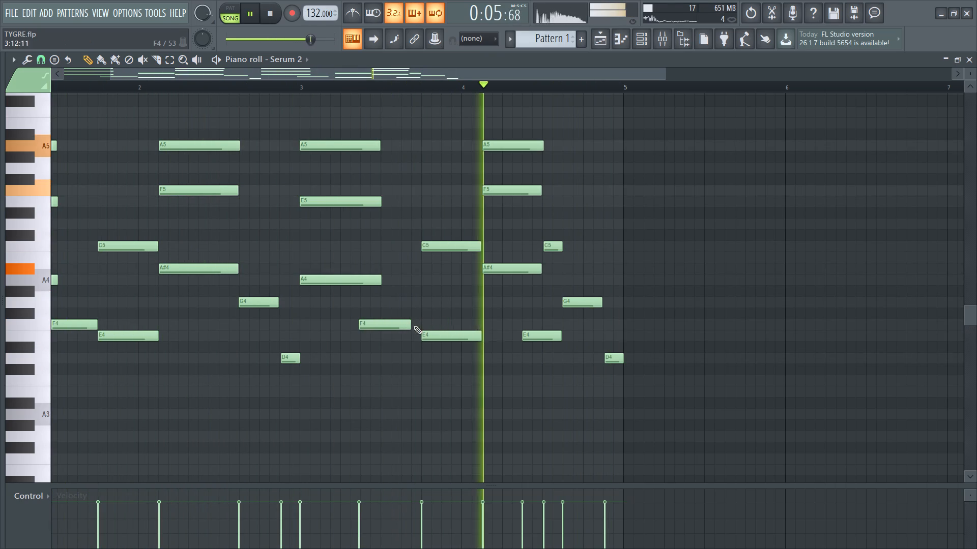
{"action": "left_click_drag", "start_coordinate": [412, 326], "coordinate": [424, 336]}
Delete the short C5 note after the A#4–F5–A5 chord in bar 4.
{"action": "right_click", "coordinate": [554, 246]}
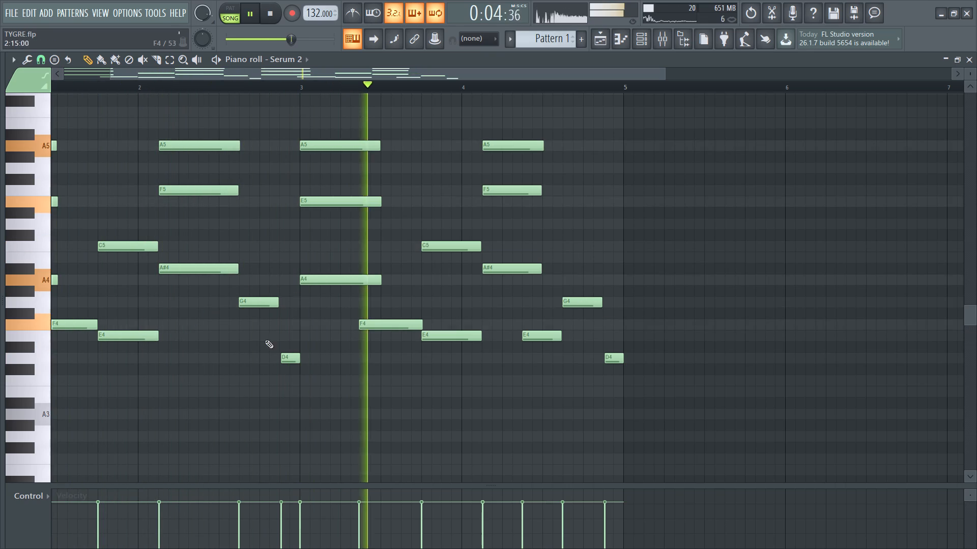
{"action": "scroll", "coordinate": [226, 369], "scroll_direction": "down", "scroll_amount": 4, "text": "ctrl"}
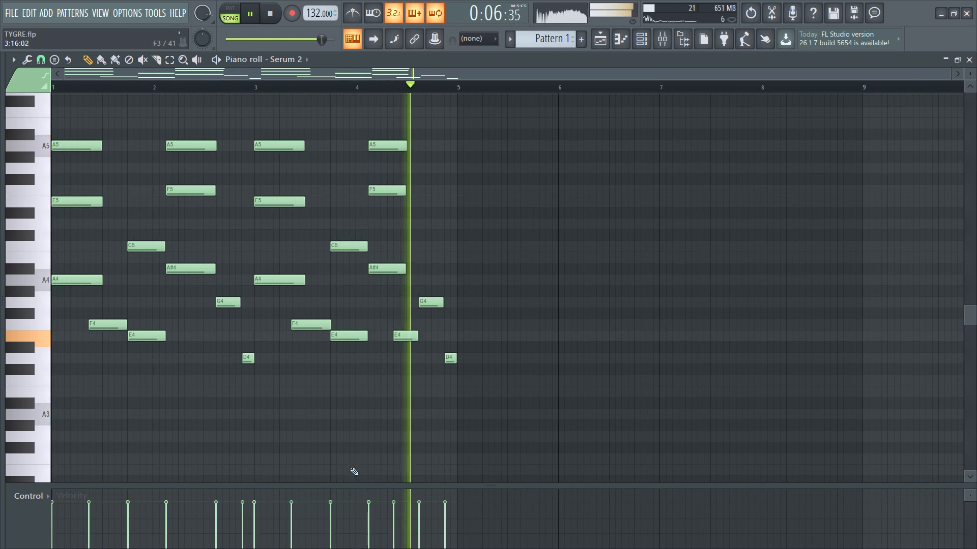
Shrink the velocity lane to enlarge the note grid, and close all plugin windows.
{"action": "left_click_drag", "start_coordinate": [335, 487], "coordinate": [339, 520]}
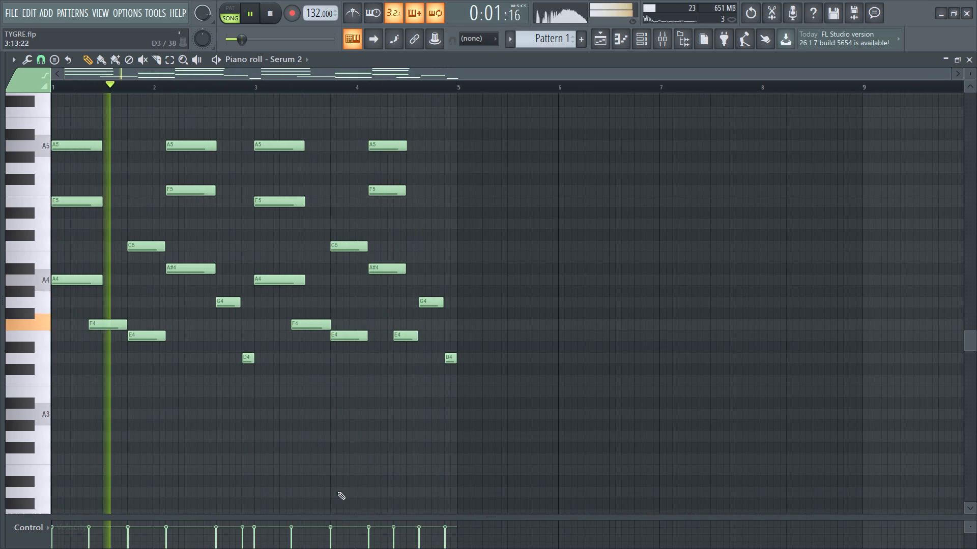
{"action": "left_click", "coordinate": [93, 16]}
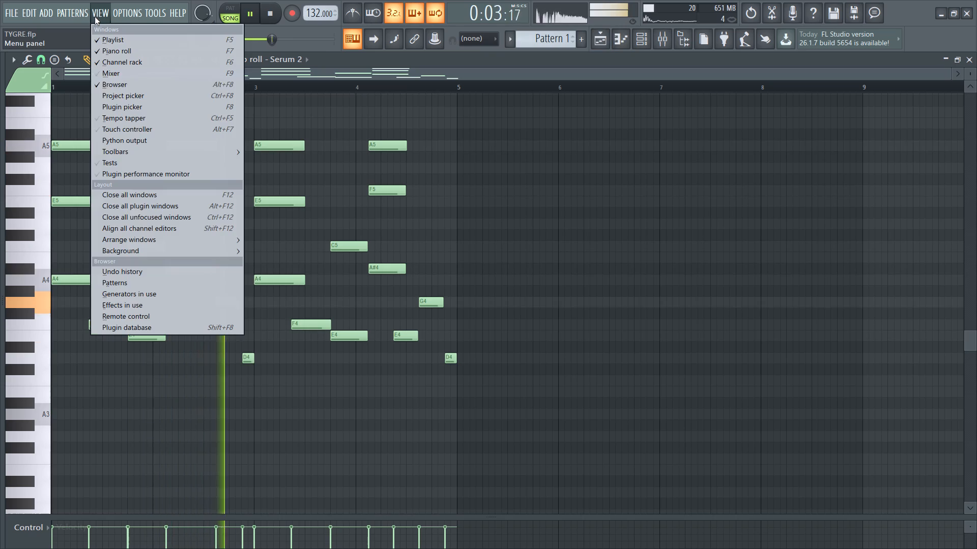
{"action": "left_click", "coordinate": [134, 210]}
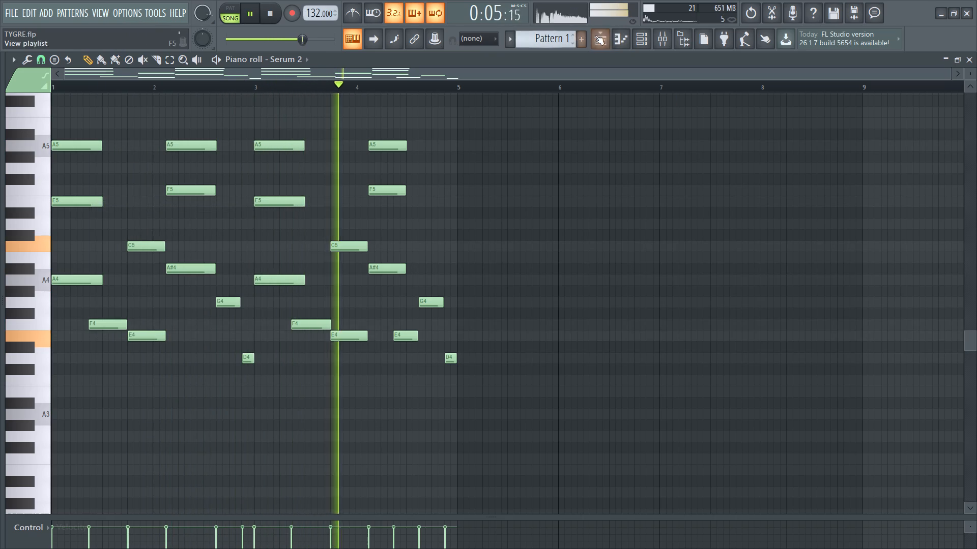
In the channel rack, toggle the Hi Hat - Weird channel and unmute the FL Keys channel.
{"action": "left_click", "coordinate": [634, 37]}
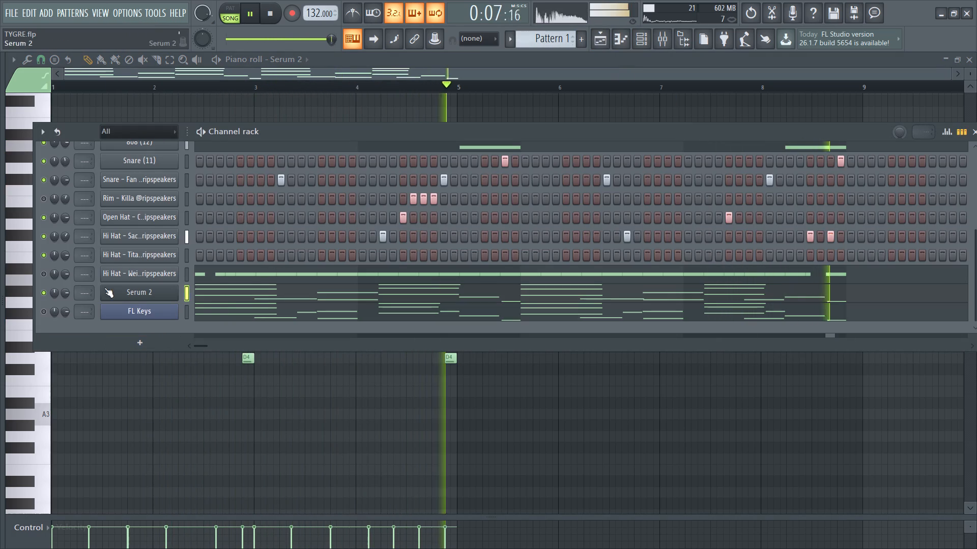
{"action": "left_click", "coordinate": [46, 273]}
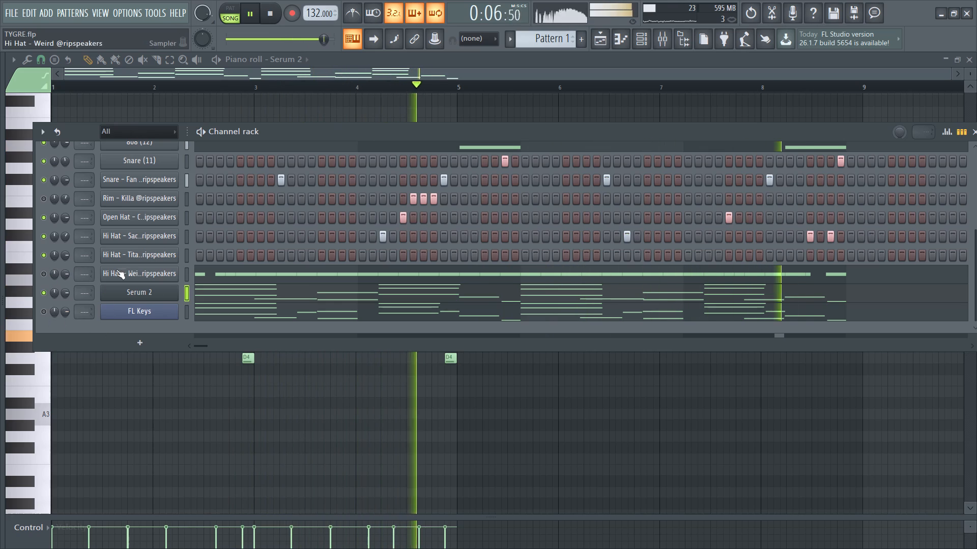
{"action": "left_click", "coordinate": [48, 316]}
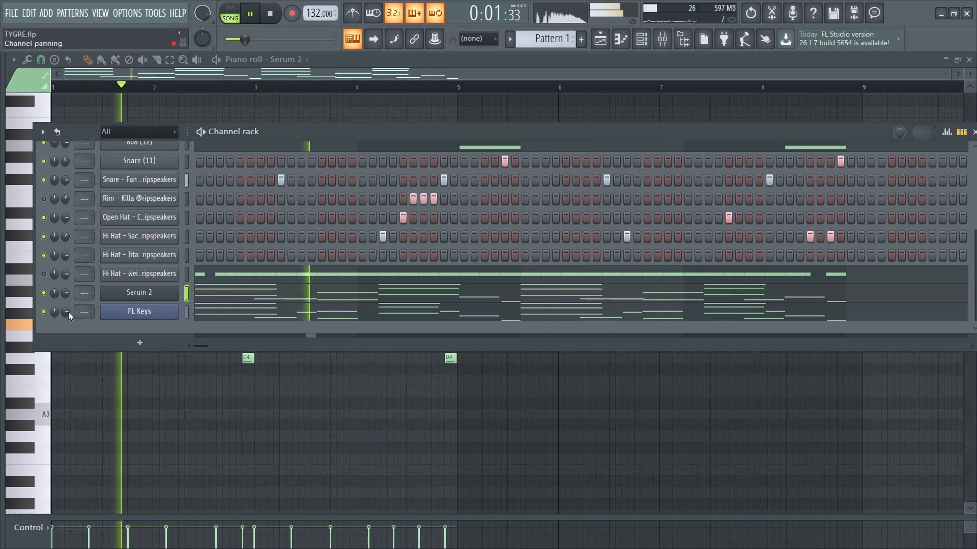
Open the FL Keys channel's piano roll and replay the pattern from the start to hear its melody with Serum 2.
{"action": "left_click", "coordinate": [186, 311]}
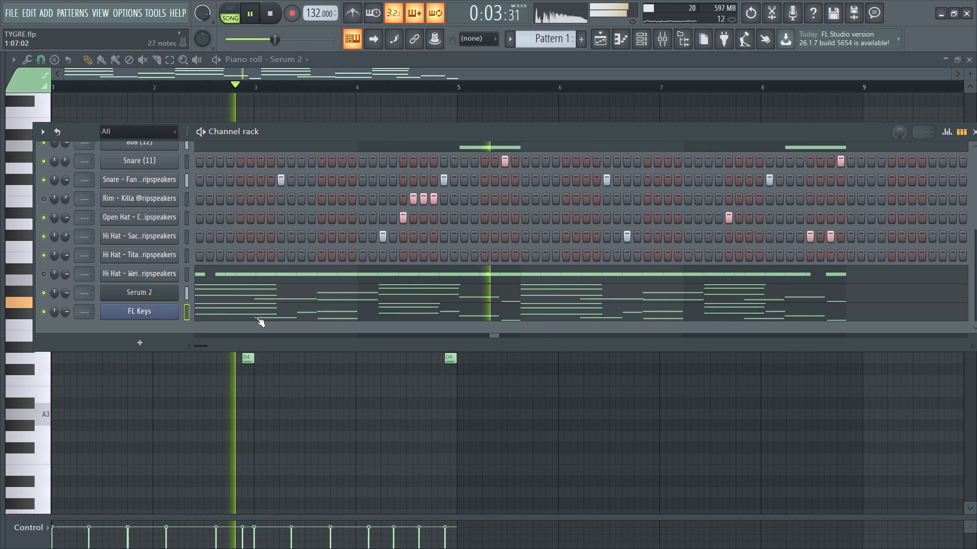
{"action": "left_click", "coordinate": [205, 316]}
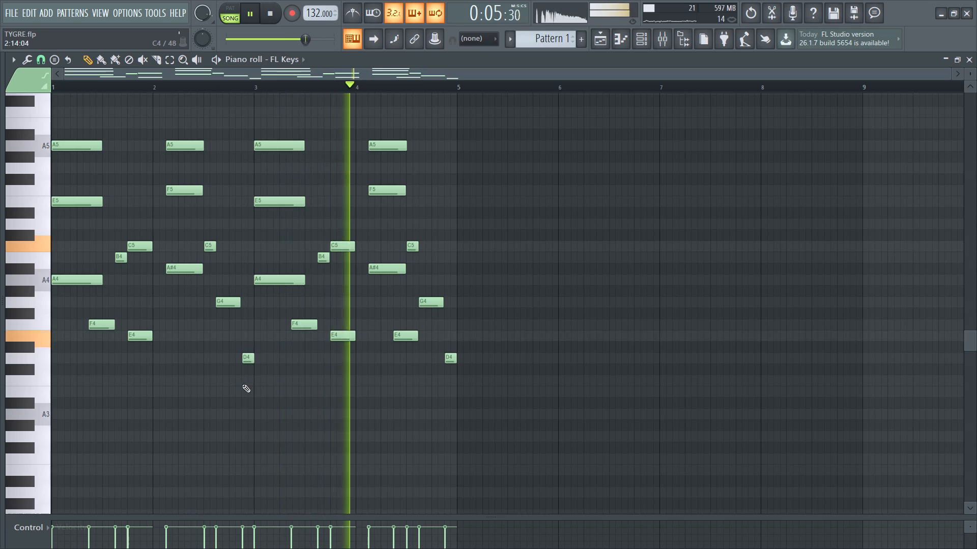
{"action": "scroll", "coordinate": [247, 384], "scroll_direction": "up", "scroll_amount": 3}
{"action": "key", "text": "space"}
{"action": "key", "text": "space"}
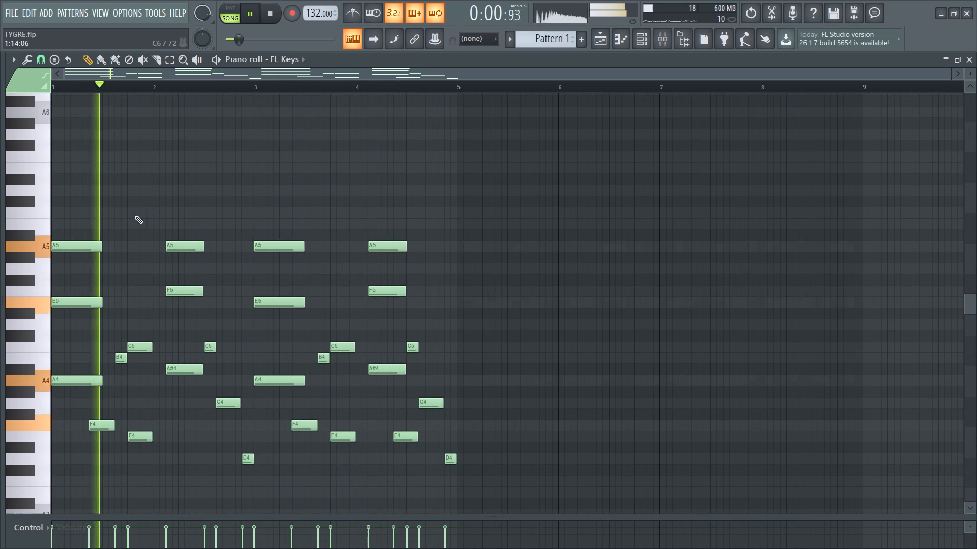
Add a C6 note above the E4–C5 pair at the end of bar 1, shortened to match their length.
{"action": "key", "text": "space"}
{"action": "left_click", "coordinate": [130, 212]}
{"action": "key", "text": "space"}
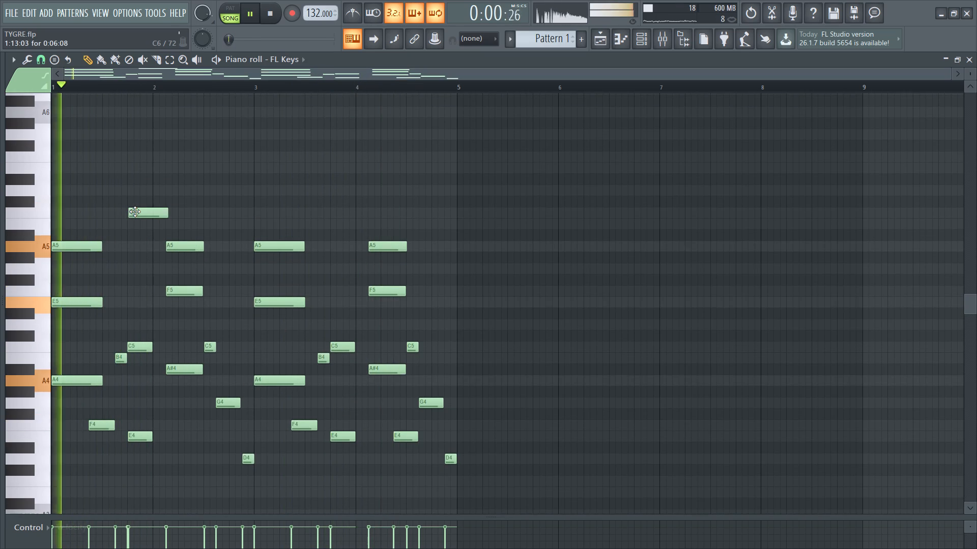
{"action": "left_click", "coordinate": [135, 211]}
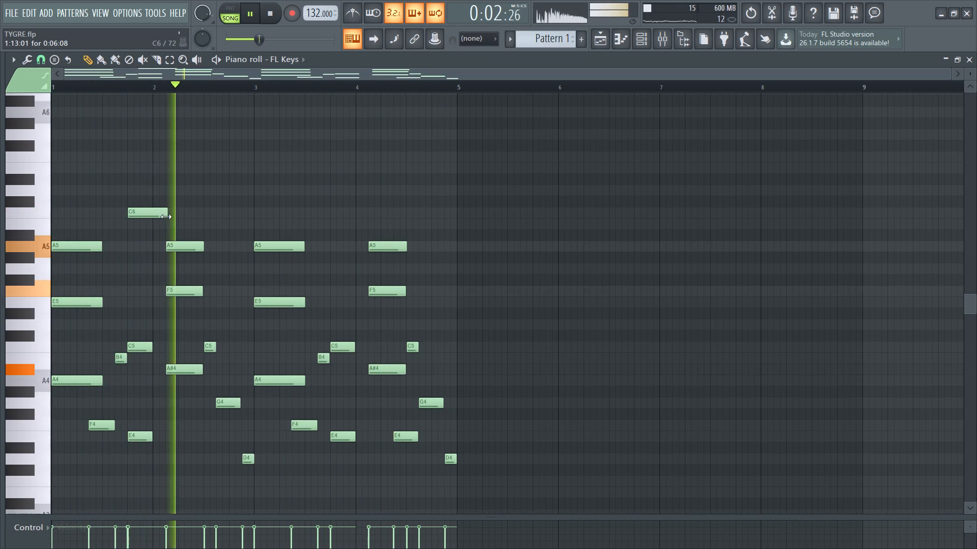
{"action": "left_click_drag", "start_coordinate": [165, 217], "coordinate": [151, 232]}
{"action": "key", "text": "space"}
{"action": "key", "text": "space"}
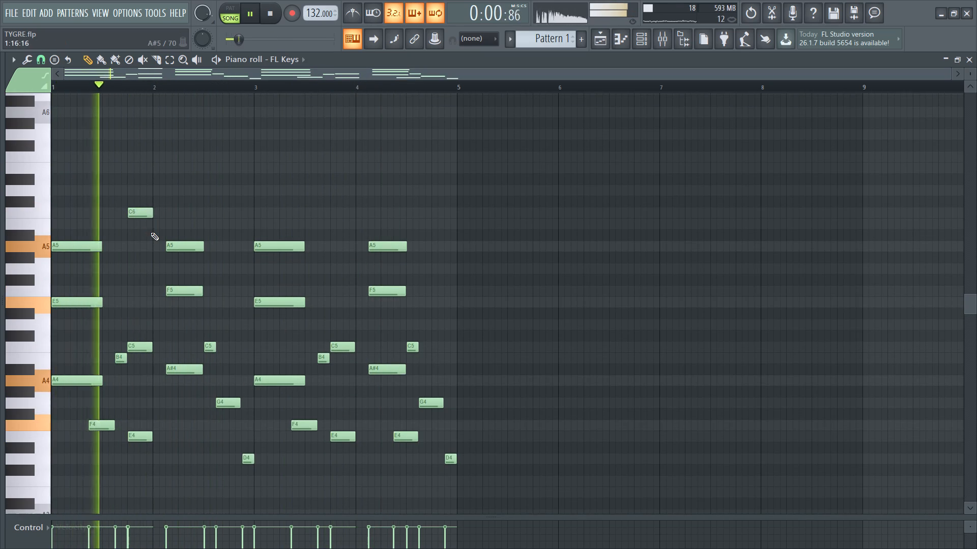
{"action": "key", "text": "space"}
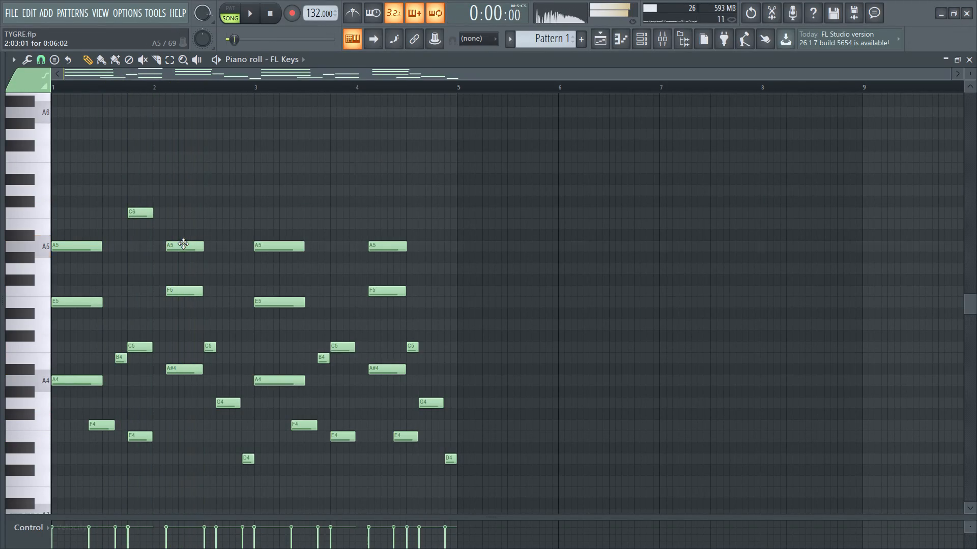
Delete the A5 note from the A#4–F5–A5 chord in bar 2 and replay the pattern.
{"action": "key", "text": "space"}
{"action": "right_click", "coordinate": [182, 246]}
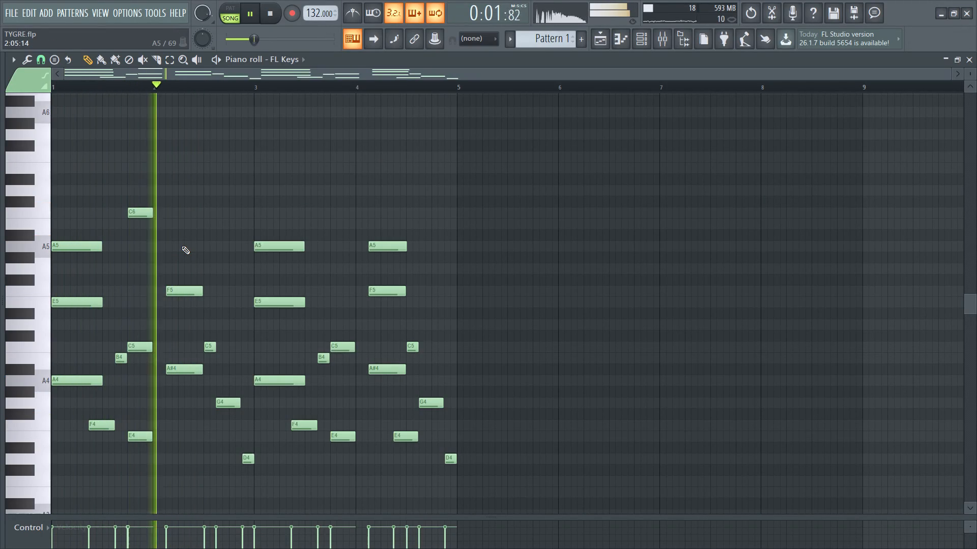
{"action": "key", "text": "space"}
{"action": "key", "text": "space"}
{"action": "key", "text": "space"}
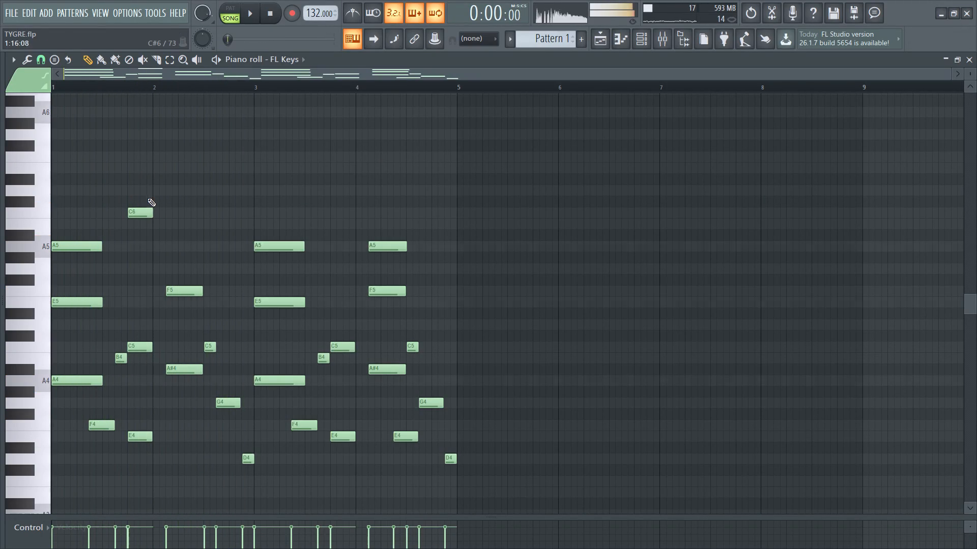
Lengthen the E4, C5 and C6 notes at the end of bar 1 together until they meet the bar 2 chord.
{"action": "left_click_drag", "start_coordinate": [140, 186], "coordinate": [152, 439], "text": "ctrl"}
{"action": "key", "text": "space"}
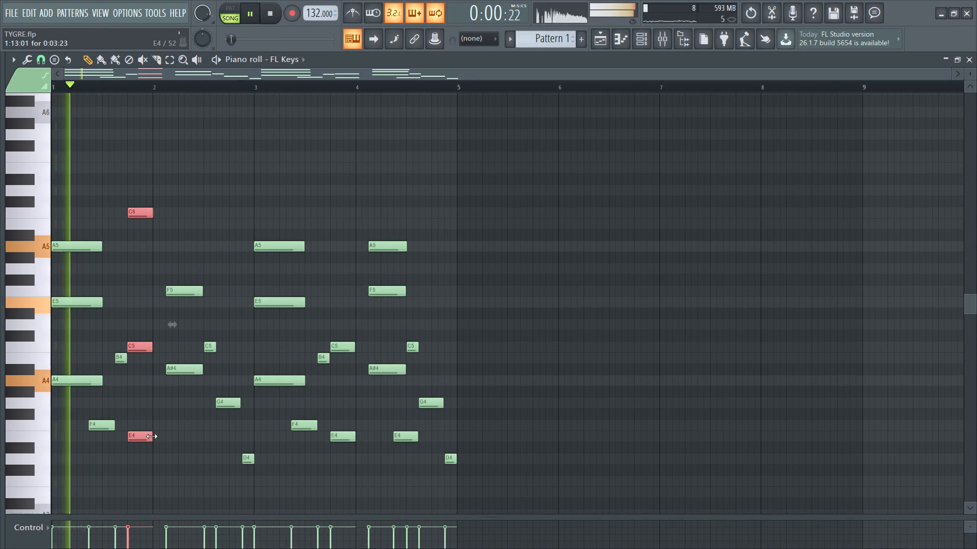
{"action": "left_click_drag", "start_coordinate": [152, 436], "coordinate": [164, 450]}
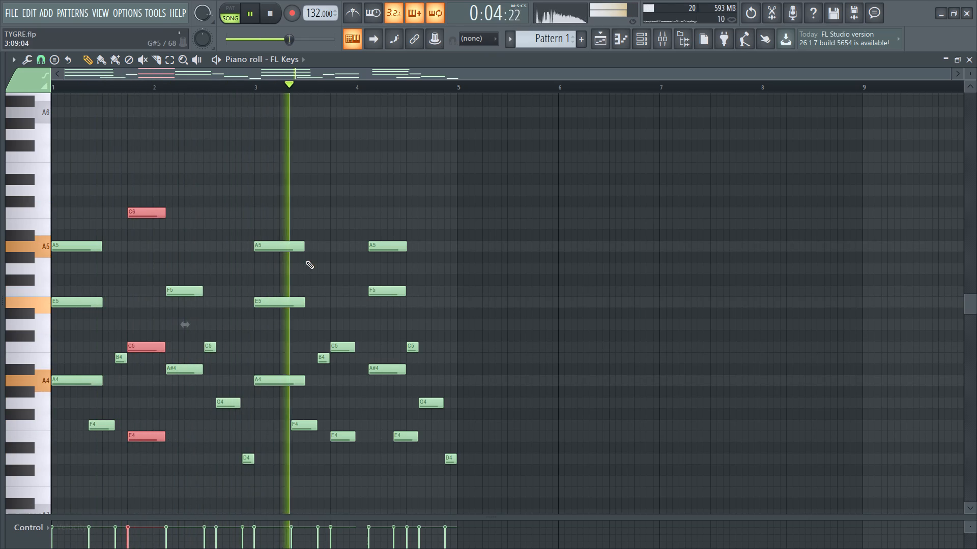
{"action": "key", "text": "space"}
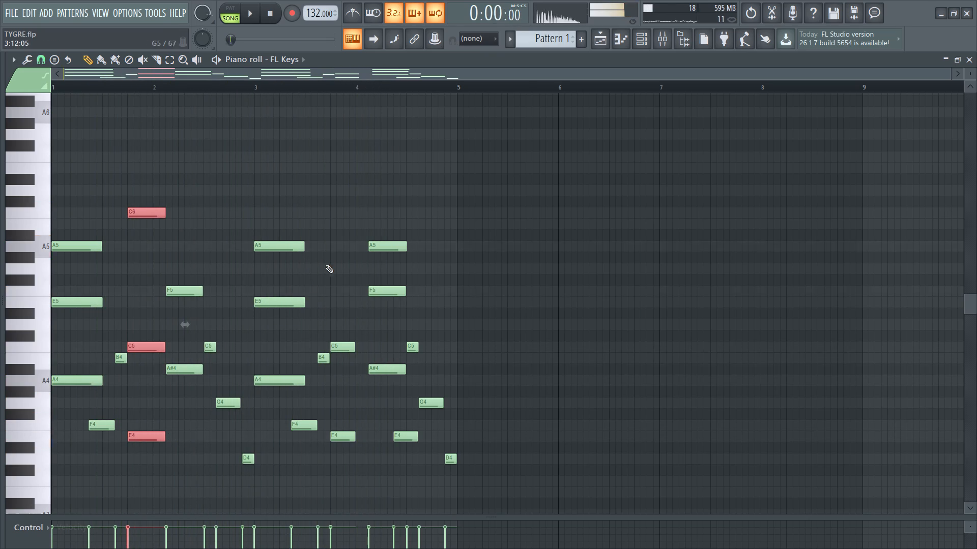
Add a C6 note above the E4–C5 pair at the end of bar 3 and replay the pattern.
{"action": "key", "text": "space"}
{"action": "left_click", "coordinate": [330, 213]}
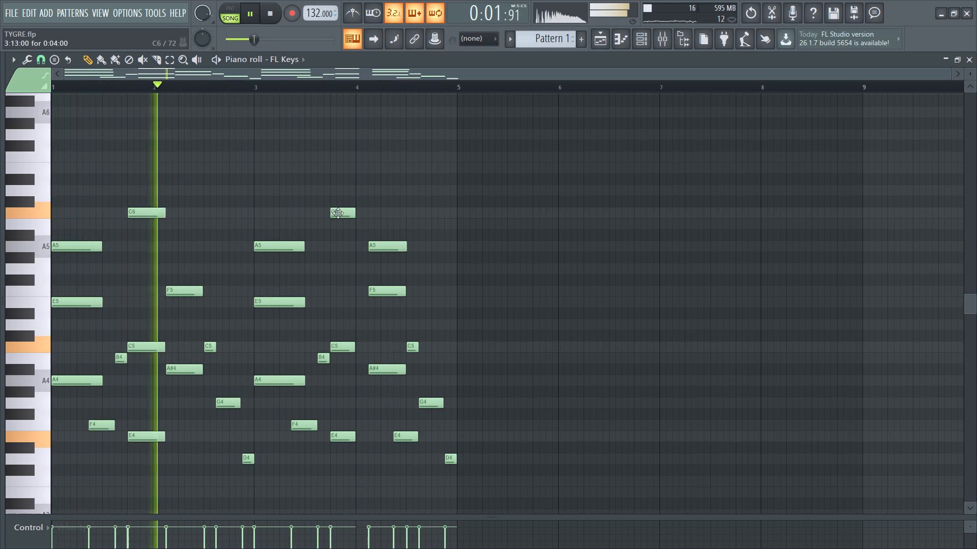
{"action": "left_click", "coordinate": [338, 213]}
{"action": "key", "text": "space"}
{"action": "left_click", "coordinate": [152, 216]}
{"action": "key", "text": "space"}
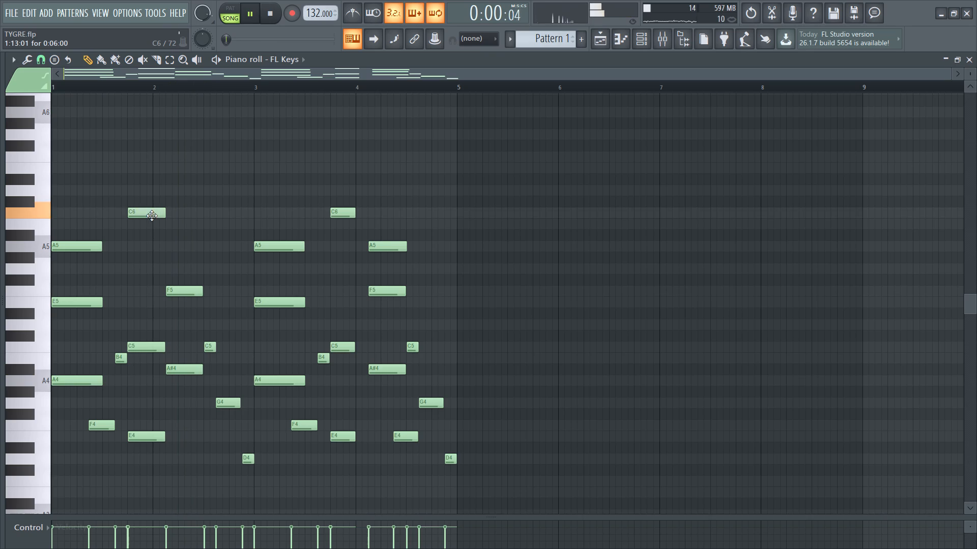
Delete the short B4 note in bar 1 and extend the preceding F4 note to the start of the E4–C5–C6 chord.
{"action": "right_click", "coordinate": [120, 363]}
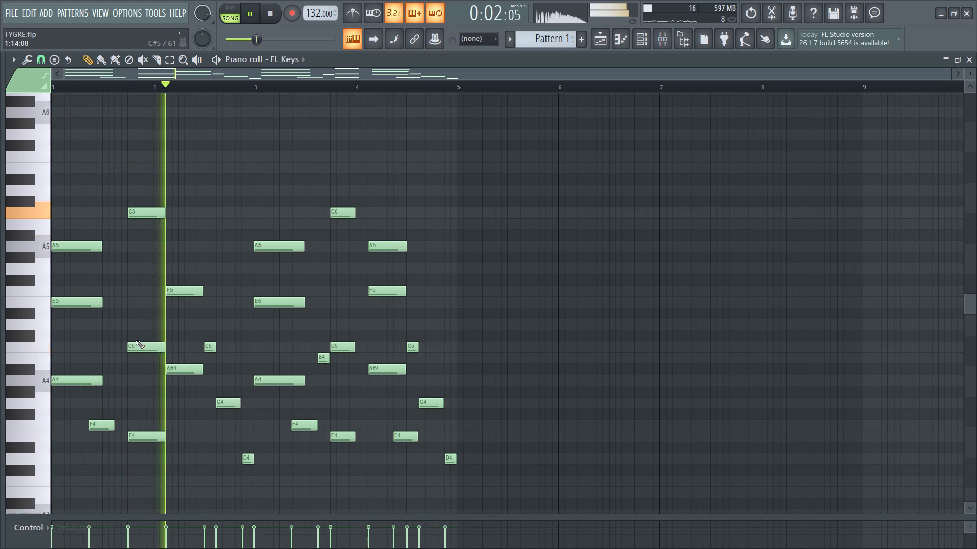
{"action": "key", "text": "space"}
{"action": "key", "text": "space"}
{"action": "left_click_drag", "start_coordinate": [113, 428], "coordinate": [123, 437]}
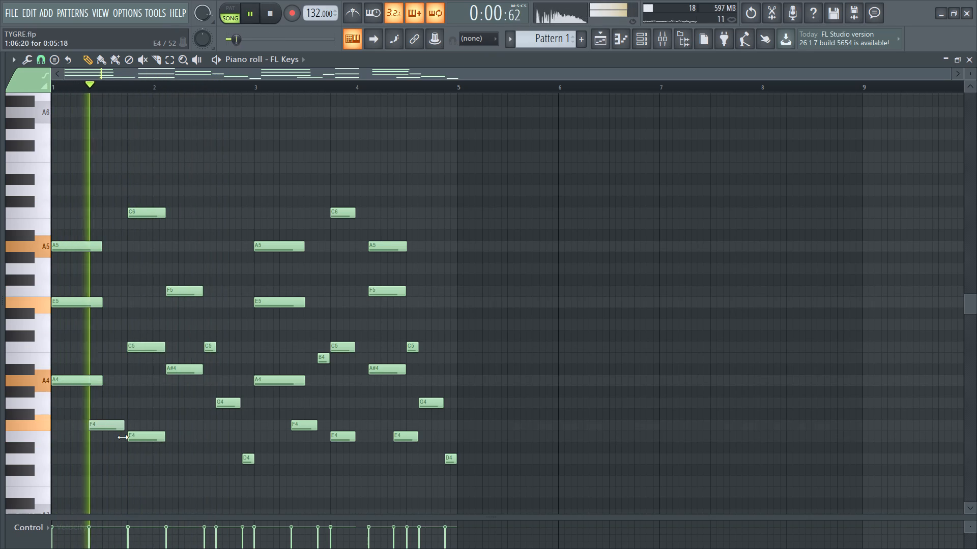
{"action": "left_click_drag", "start_coordinate": [123, 437], "coordinate": [125, 439]}
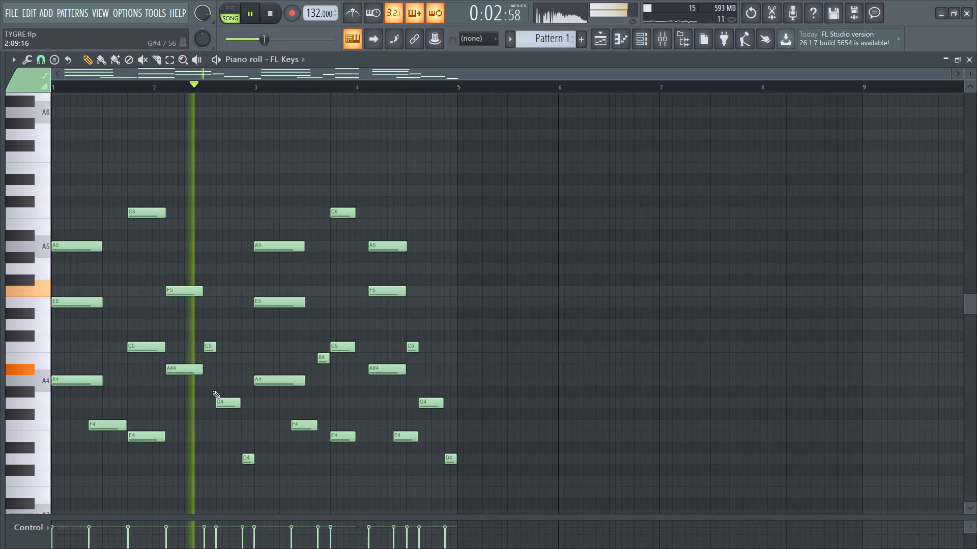
{"action": "key", "text": "space"}
Add an A#5 note on top of the A#4–F5 chord in bar 2, trying B5 and A5 and aligning its start with the chord.
{"action": "left_click_drag", "start_coordinate": [166, 241], "coordinate": [171, 218]}
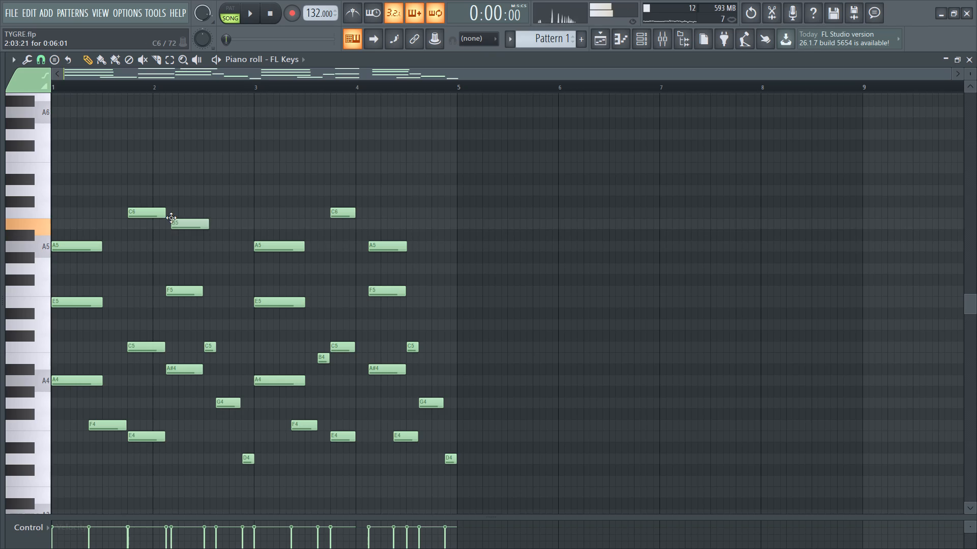
{"action": "left_click_drag", "start_coordinate": [171, 218], "coordinate": [169, 220]}
{"action": "key", "text": "space"}
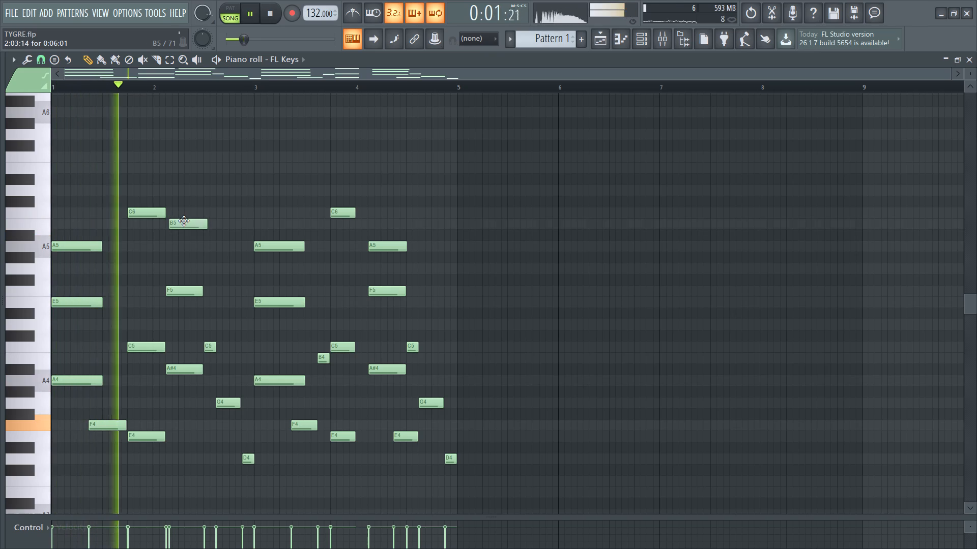
{"action": "left_click", "coordinate": [184, 221]}
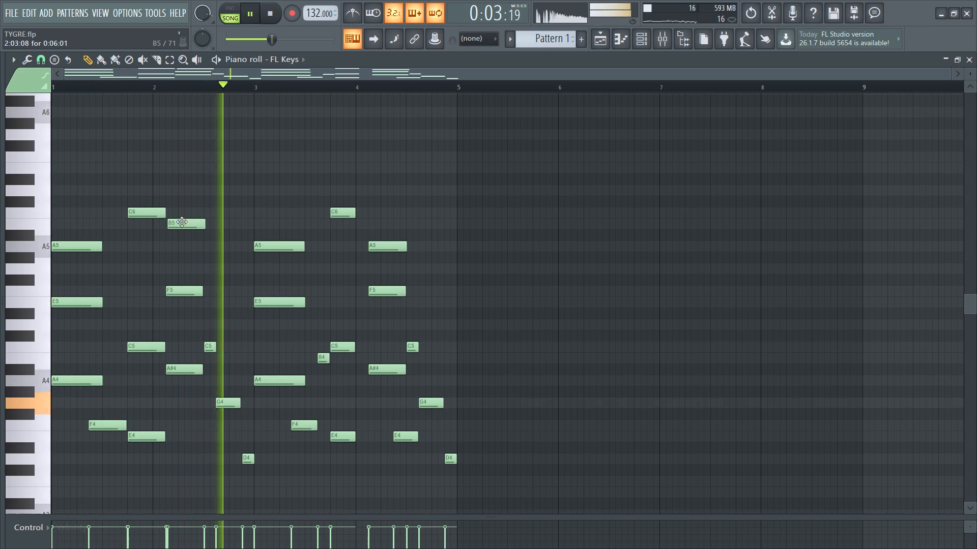
{"action": "key", "text": "space"}
{"action": "left_click_drag", "start_coordinate": [181, 223], "coordinate": [180, 251]}
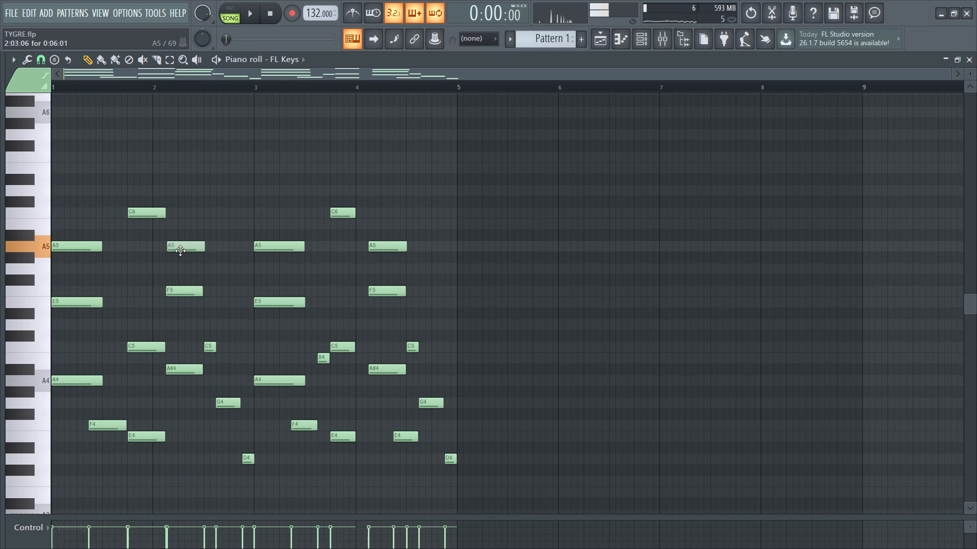
{"action": "left_click_drag", "start_coordinate": [180, 251], "coordinate": [180, 233]}
{"action": "key", "text": "space"}
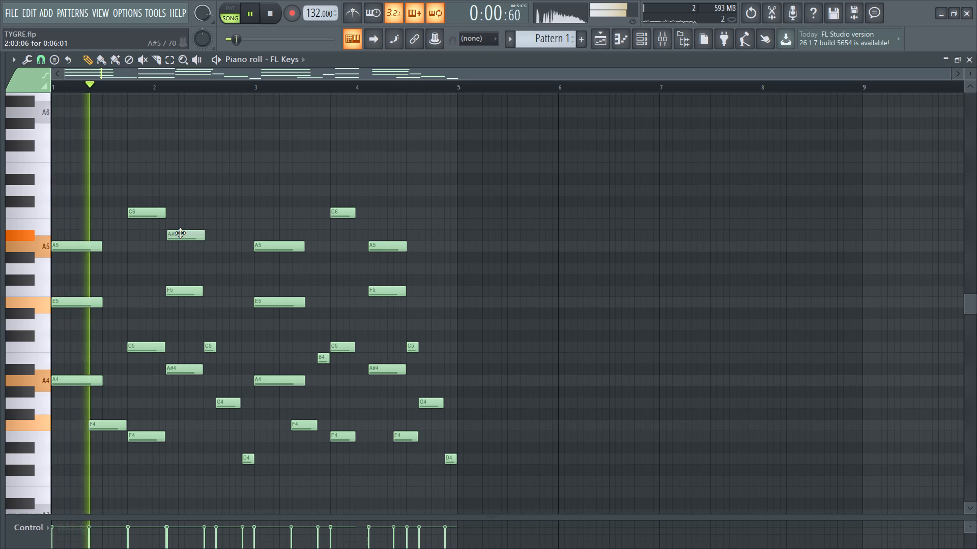
{"action": "left_click_drag", "start_coordinate": [180, 233], "coordinate": [180, 233]}
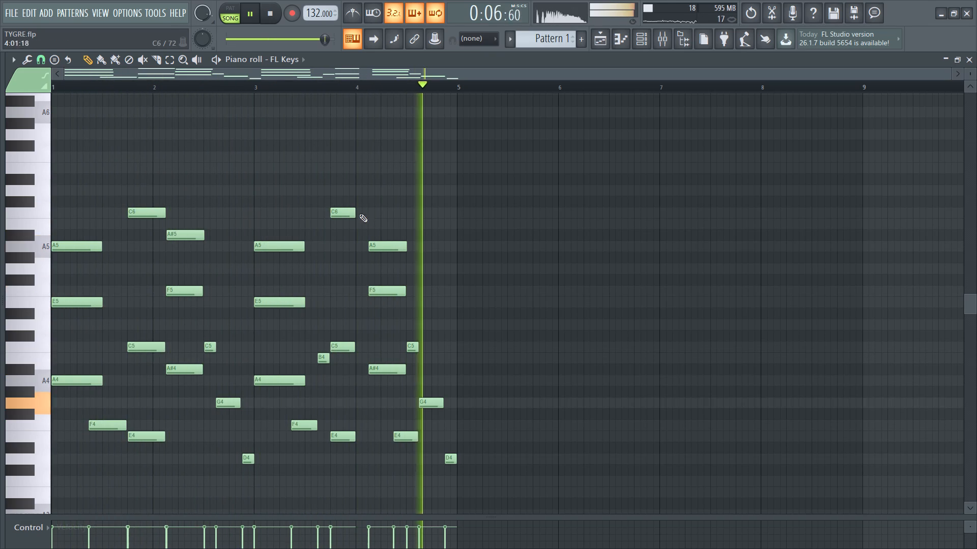
Lengthen the E4, C5 and C6 notes at the end of bar 3 together to meet the bar 4 chord, and replay the pattern.
{"action": "key", "text": "space"}
{"action": "key", "text": "space"}
{"action": "left_click_drag", "start_coordinate": [341, 191], "coordinate": [359, 437], "text": "ctrl"}
{"action": "left_click_drag", "start_coordinate": [355, 438], "coordinate": [368, 453]}
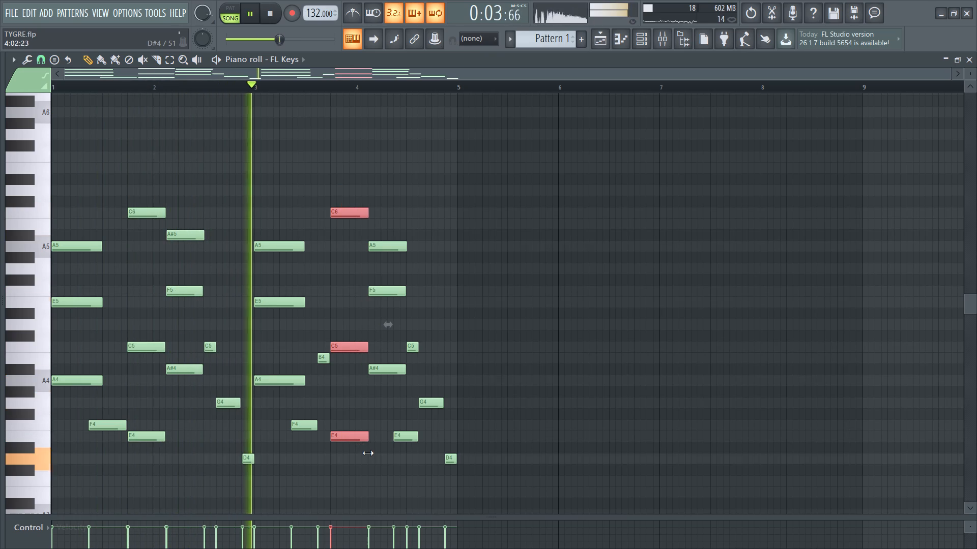
{"action": "left_click_drag", "start_coordinate": [368, 453], "coordinate": [368, 452]}
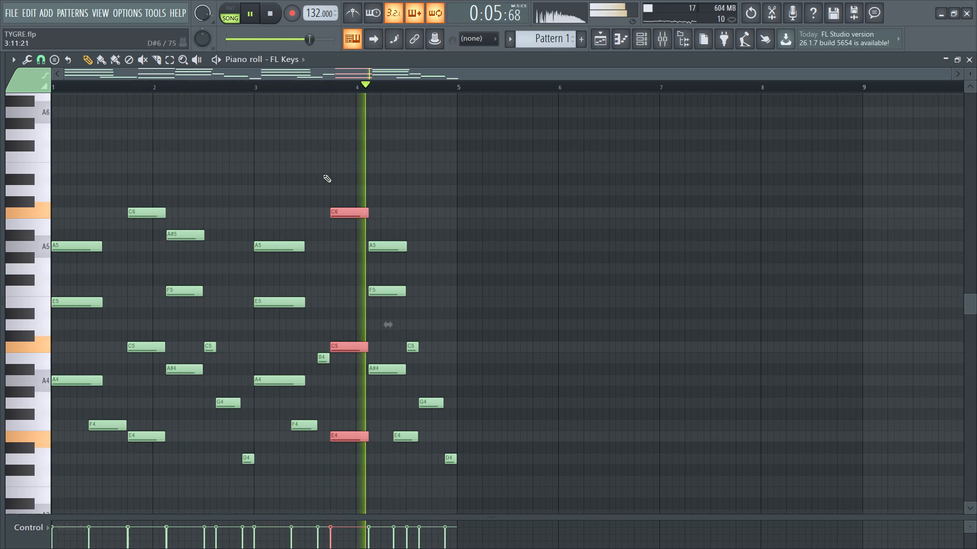
{"action": "scroll", "coordinate": [314, 220], "scroll_direction": "down", "scroll_amount": 3}
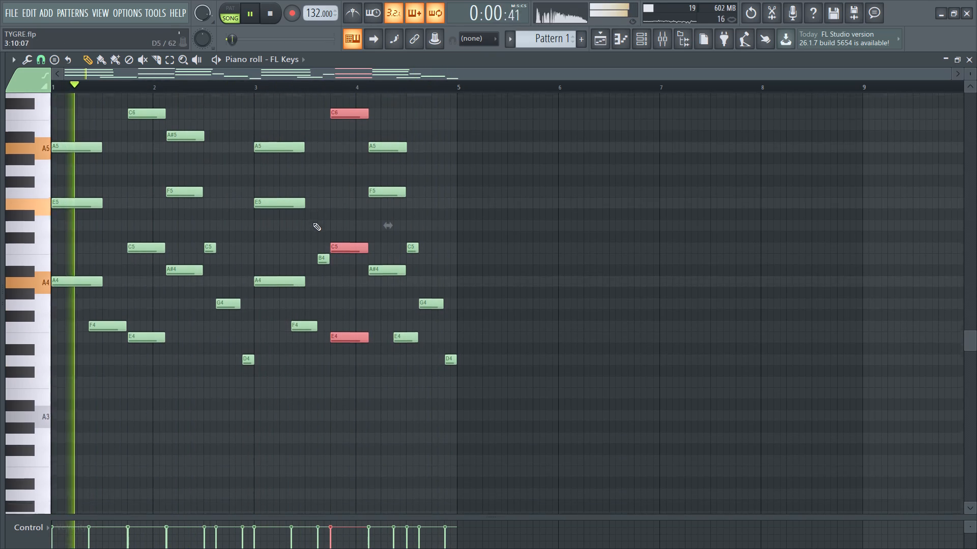
{"action": "left_click", "coordinate": [220, 417], "text": "ctrl"}
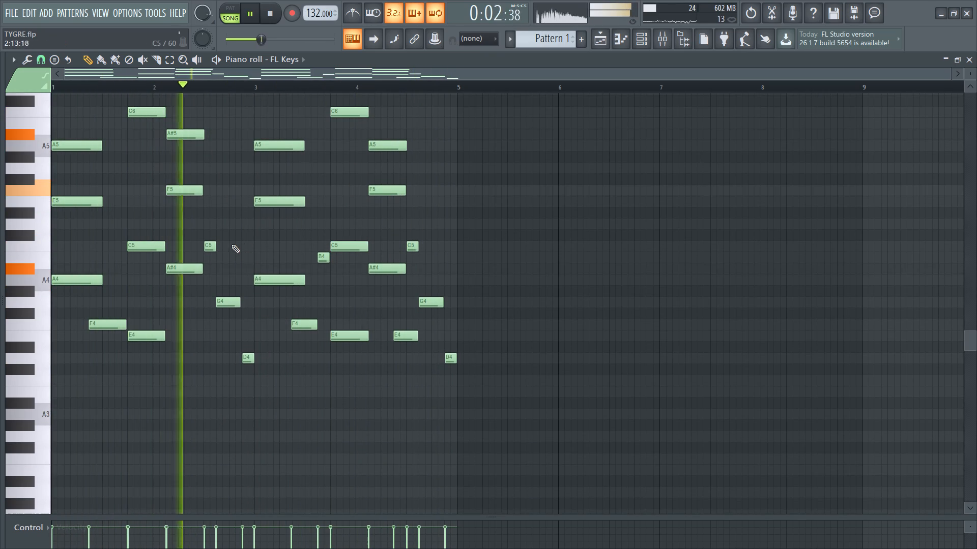
{"action": "key", "text": "space"}
{"action": "key", "text": "space"}
{"action": "scroll", "coordinate": [163, 275], "scroll_direction": "up", "scroll_amount": 2}
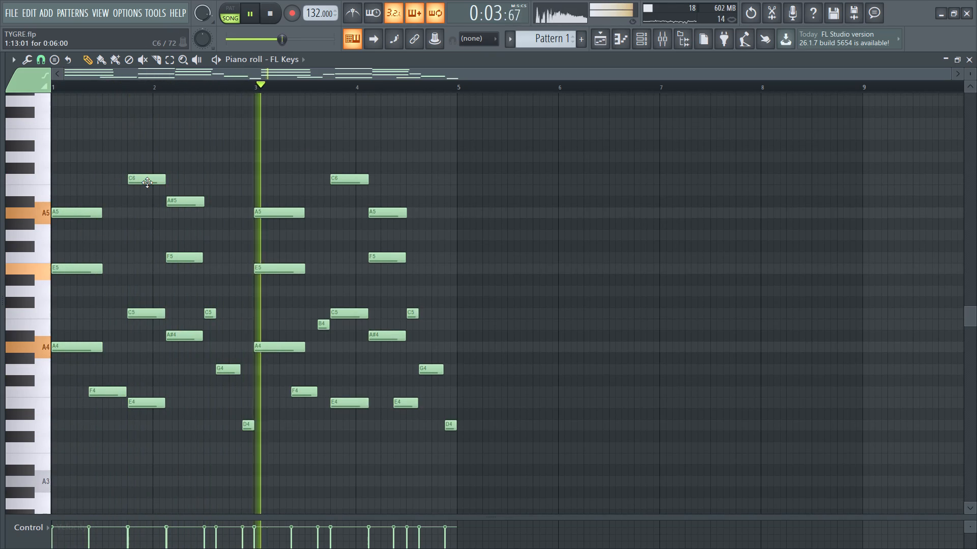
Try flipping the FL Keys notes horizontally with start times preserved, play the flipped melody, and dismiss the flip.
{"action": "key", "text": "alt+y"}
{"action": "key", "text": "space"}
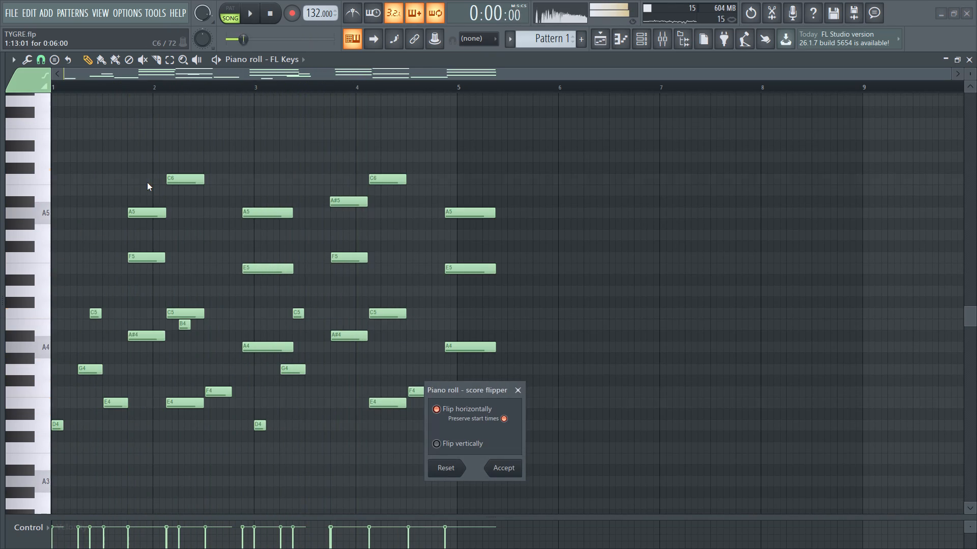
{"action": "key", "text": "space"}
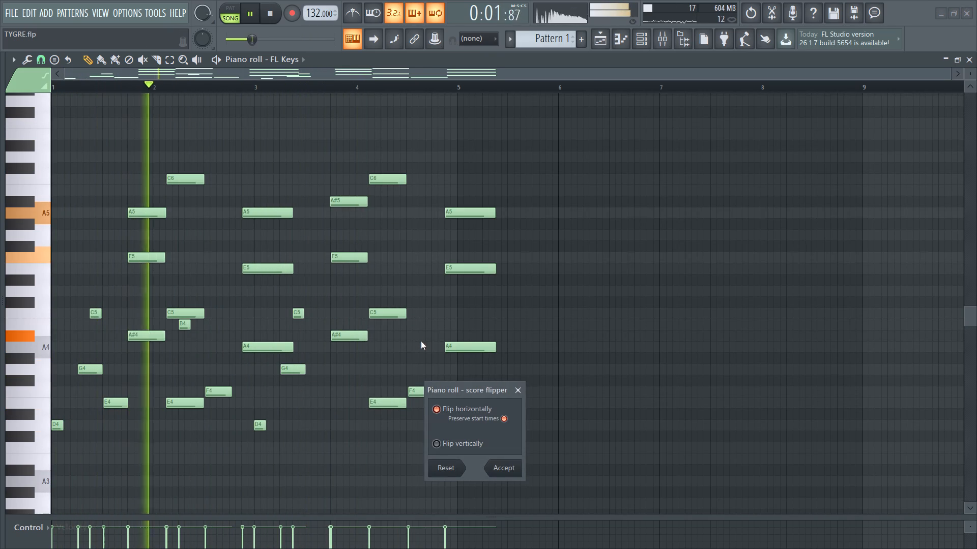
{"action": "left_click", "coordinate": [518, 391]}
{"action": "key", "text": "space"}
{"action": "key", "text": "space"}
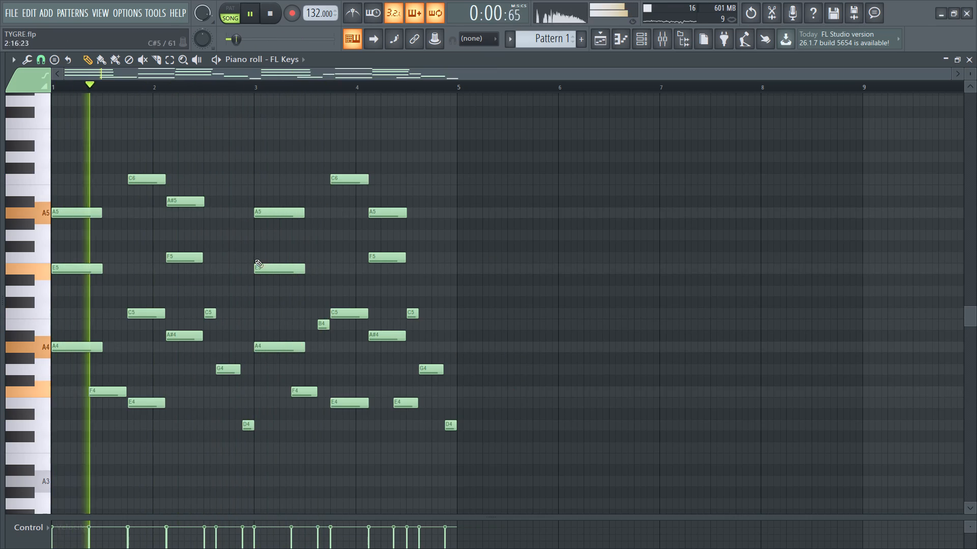
Look over the channel rack and the playlist while replaying the pattern.
{"action": "left_click", "coordinate": [644, 40]}
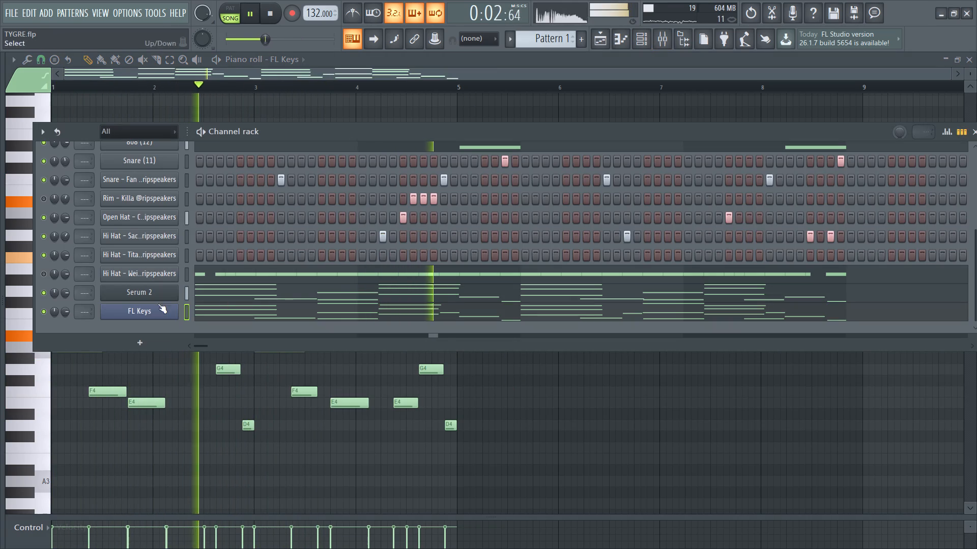
{"action": "left_click", "coordinate": [200, 316]}
{"action": "left_click", "coordinate": [200, 316]}
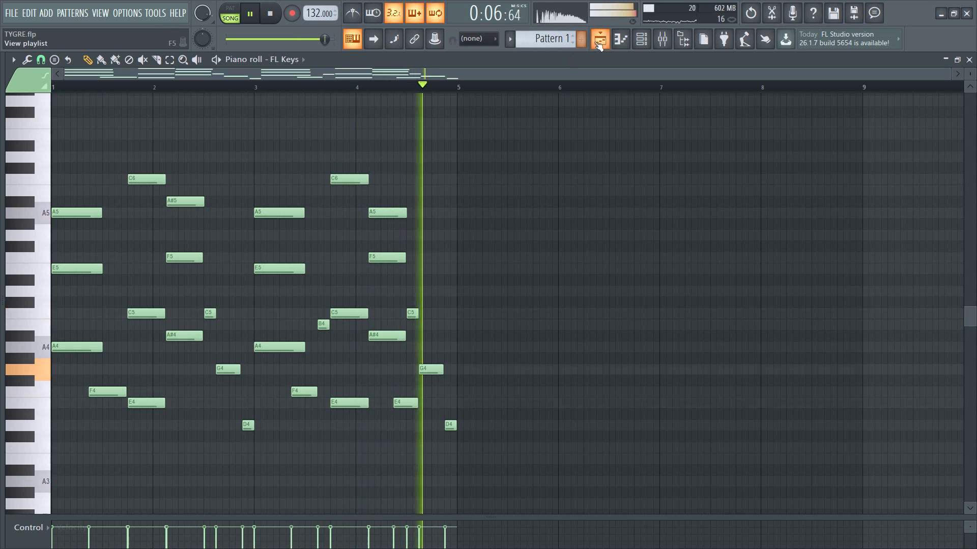
{"action": "left_click", "coordinate": [598, 40]}
{"action": "key", "text": "space"}
{"action": "key", "text": "space"}
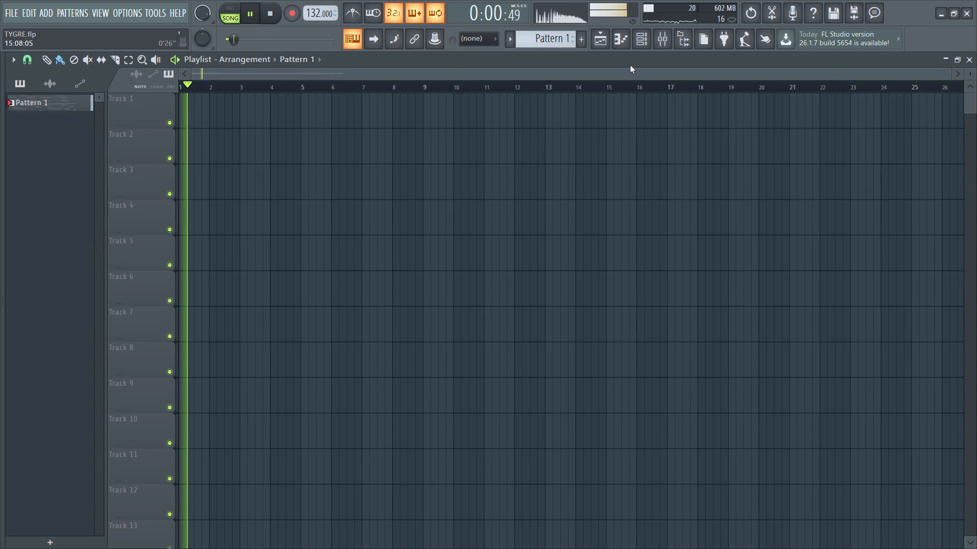
Mute the FL Keys channel in the channel rack.
{"action": "left_click", "coordinate": [635, 48]}
{"action": "left_click", "coordinate": [46, 386]}
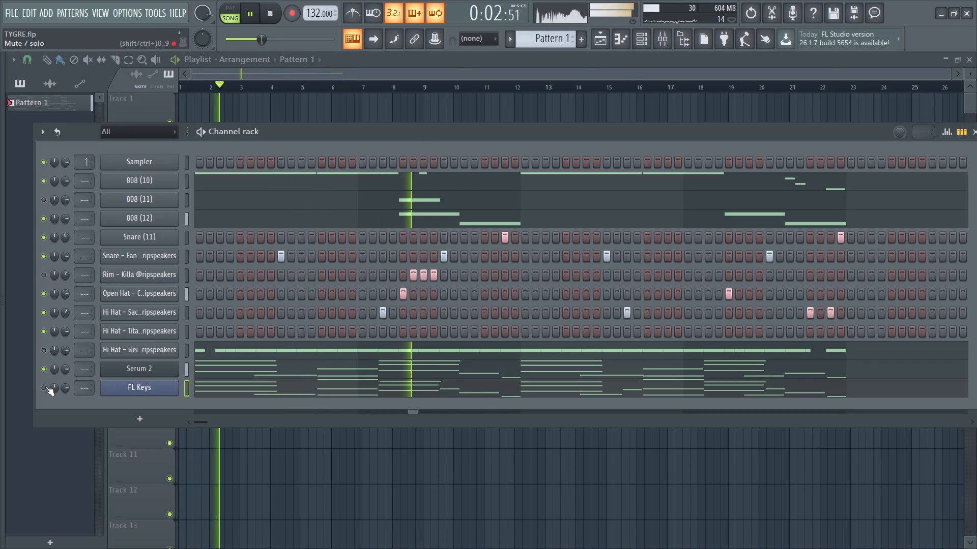
Open the Serum 2 channel's piano roll and replay the pattern to hear its melody without FL Keys.
{"action": "left_click", "coordinate": [215, 373]}
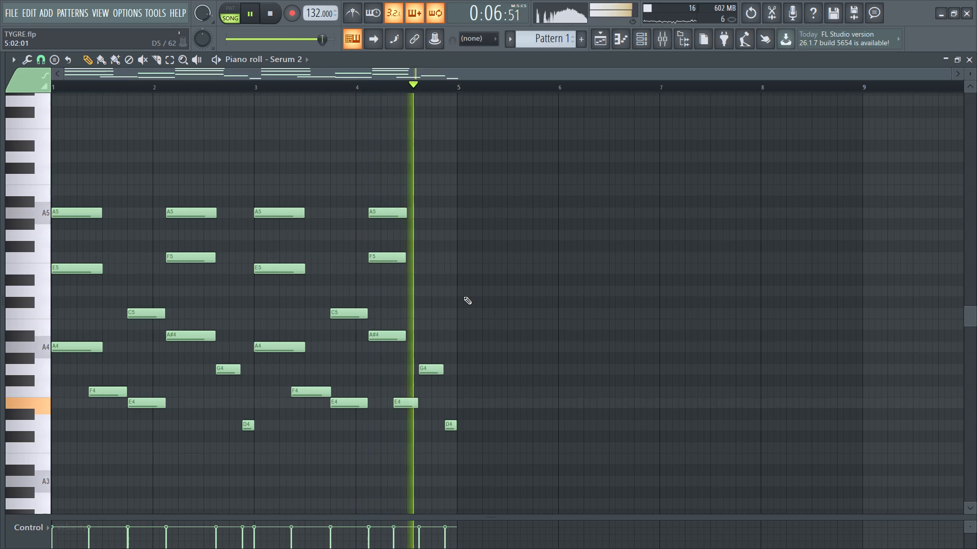
{"action": "key", "text": "space"}
{"action": "key", "text": "space"}
{"action": "key", "text": "space"}
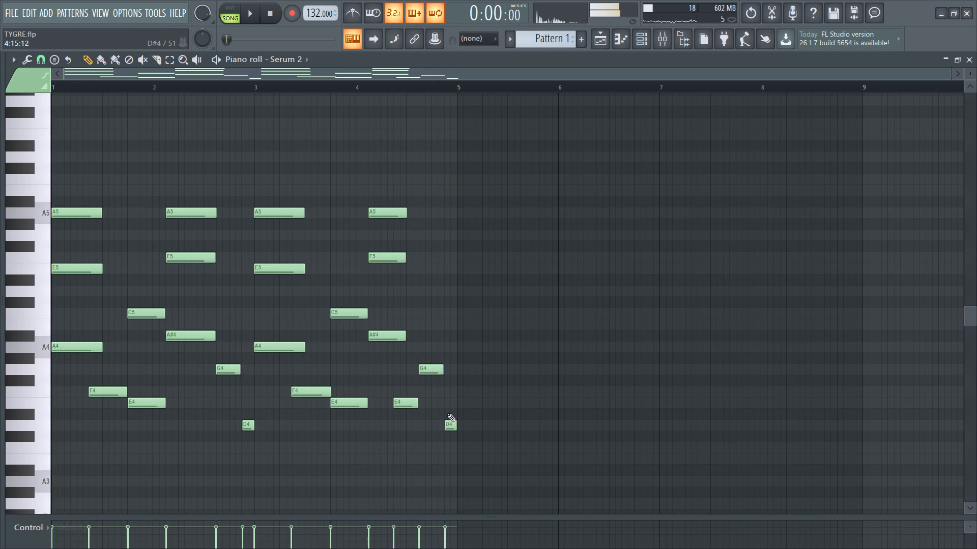
{"action": "key", "text": "space"}
{"action": "scroll", "coordinate": [425, 375], "scroll_direction": "down", "scroll_amount": 2}
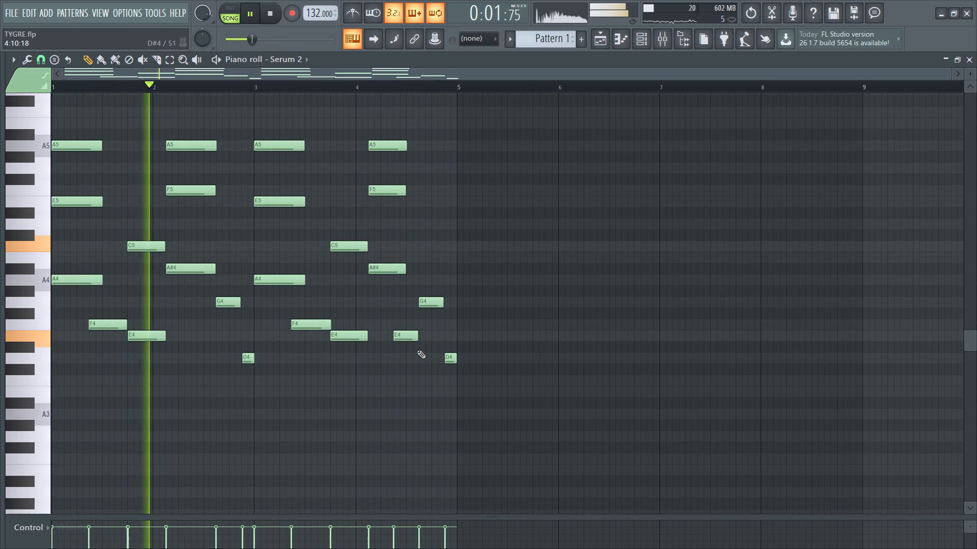
Lengthen the three-note chord (A5, F5, A#4) in bar 4 of the Serum 2 part to reach the G4 note.
{"action": "scroll", "coordinate": [417, 350], "scroll_direction": "up", "scroll_amount": 2, "text": "ctrl"}
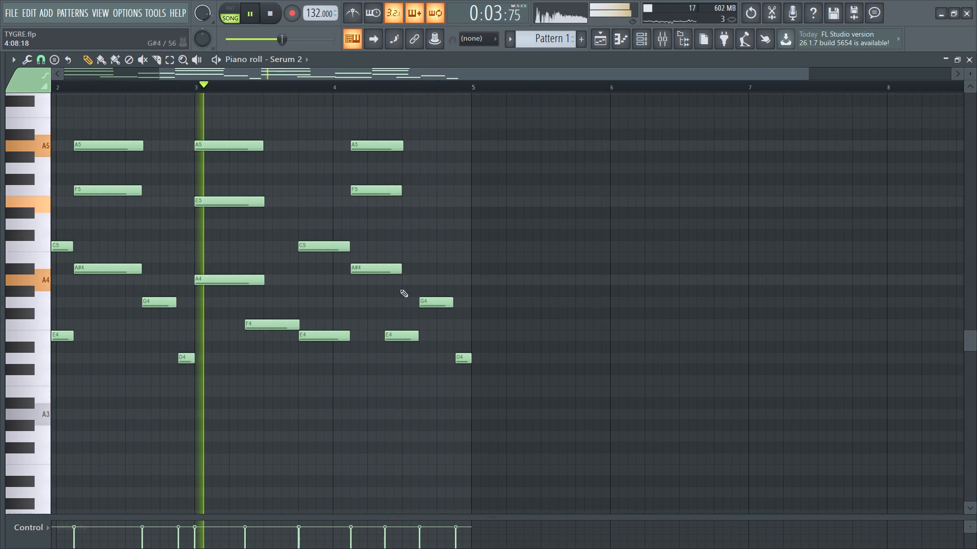
{"action": "left_click_drag", "start_coordinate": [384, 123], "coordinate": [365, 307], "text": "ctrl"}
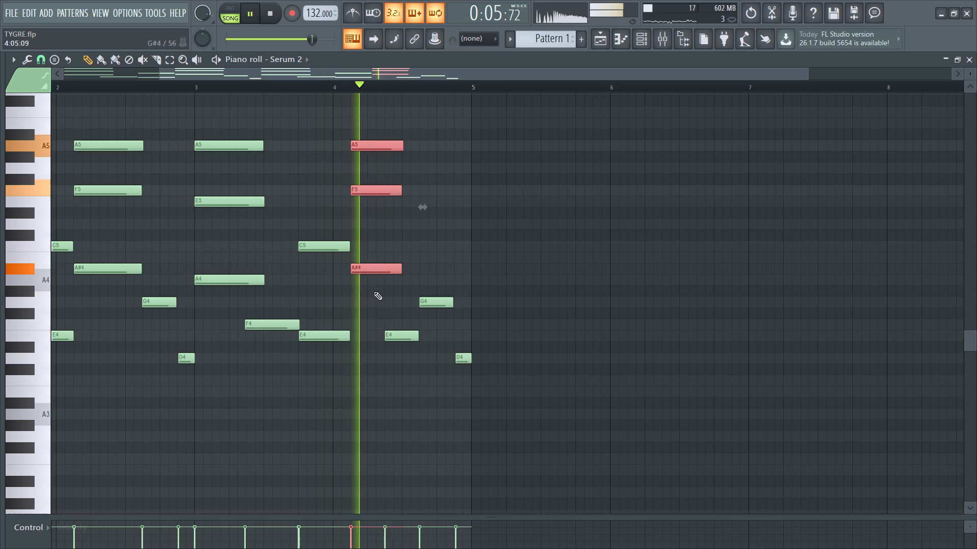
{"action": "left_click_drag", "start_coordinate": [397, 268], "coordinate": [413, 298]}
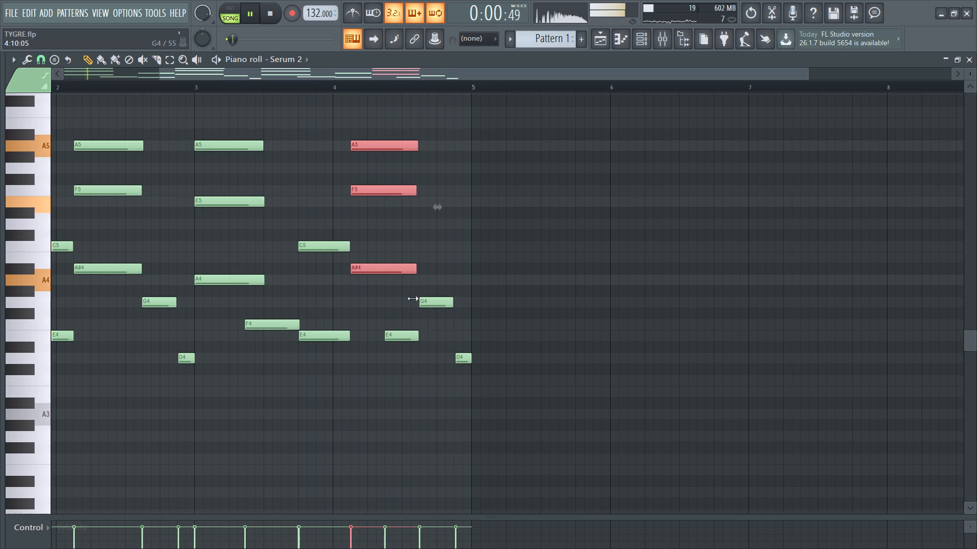
{"action": "left_click_drag", "start_coordinate": [413, 298], "coordinate": [414, 302]}
Replace the E4 under the bar 4 chord with an E4 about two steps long, starting at step 9 and ending at the G4.
{"action": "right_click_drag", "start_coordinate": [397, 348], "coordinate": [398, 337]}
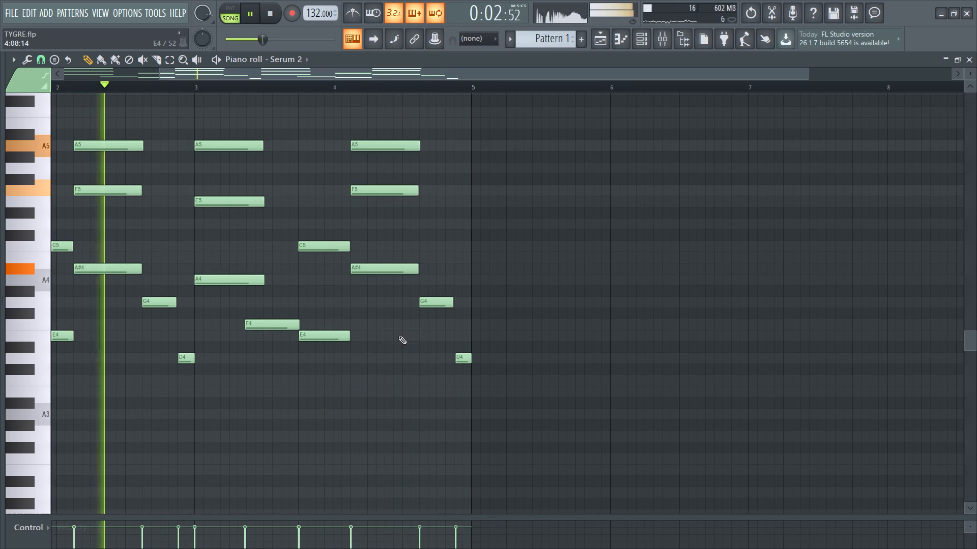
{"action": "scroll", "coordinate": [420, 285], "scroll_direction": "up", "scroll_amount": 7, "text": "ctrl"}
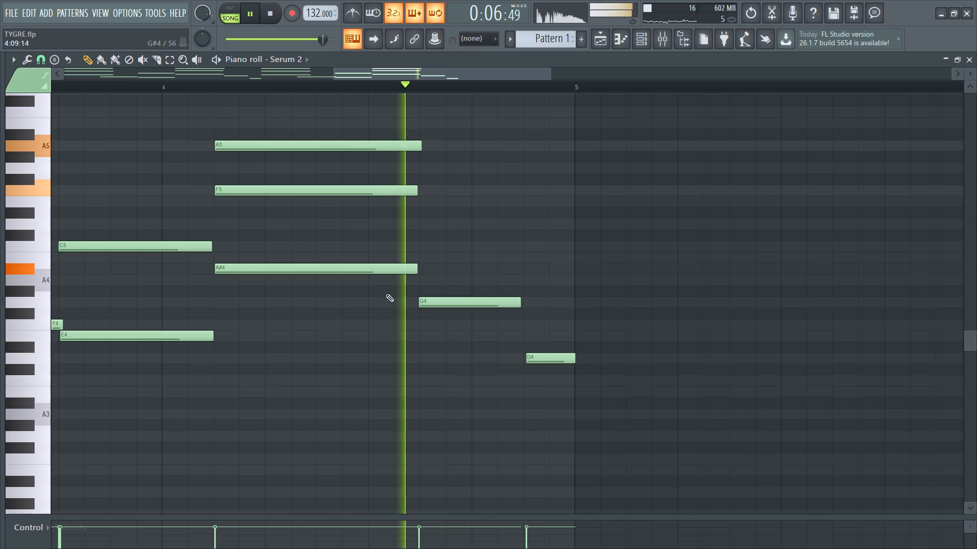
{"action": "left_click", "coordinate": [369, 339]}
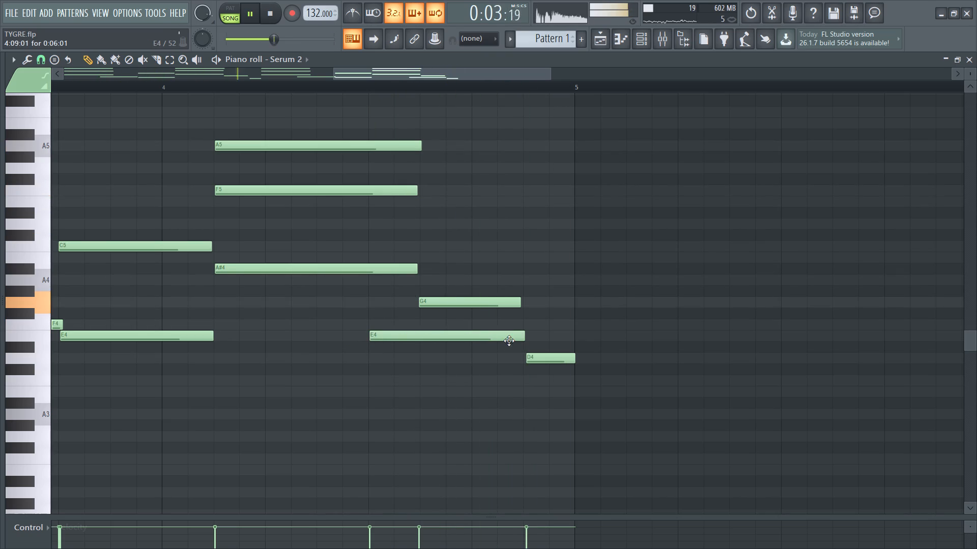
{"action": "left_click_drag", "start_coordinate": [521, 338], "coordinate": [417, 365]}
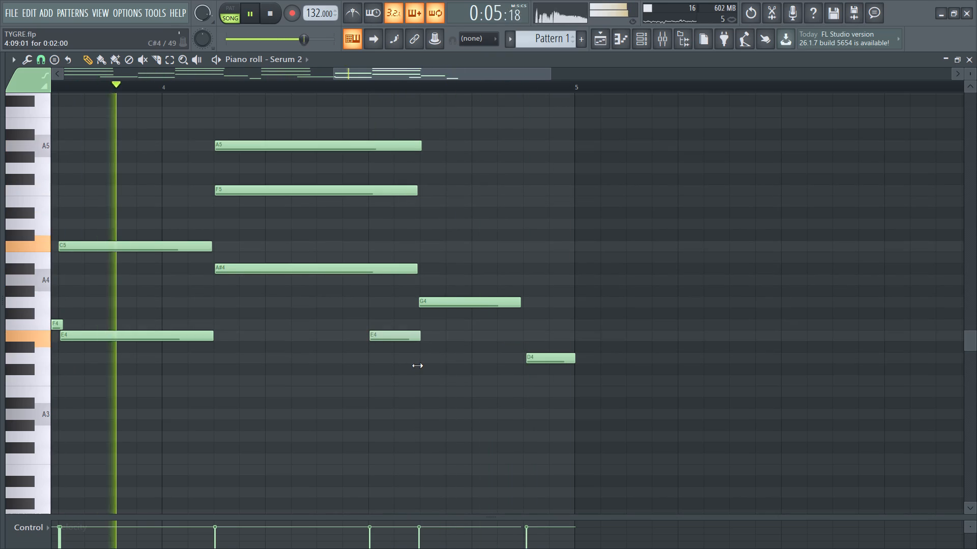
{"action": "left_click_drag", "start_coordinate": [417, 365], "coordinate": [416, 365]}
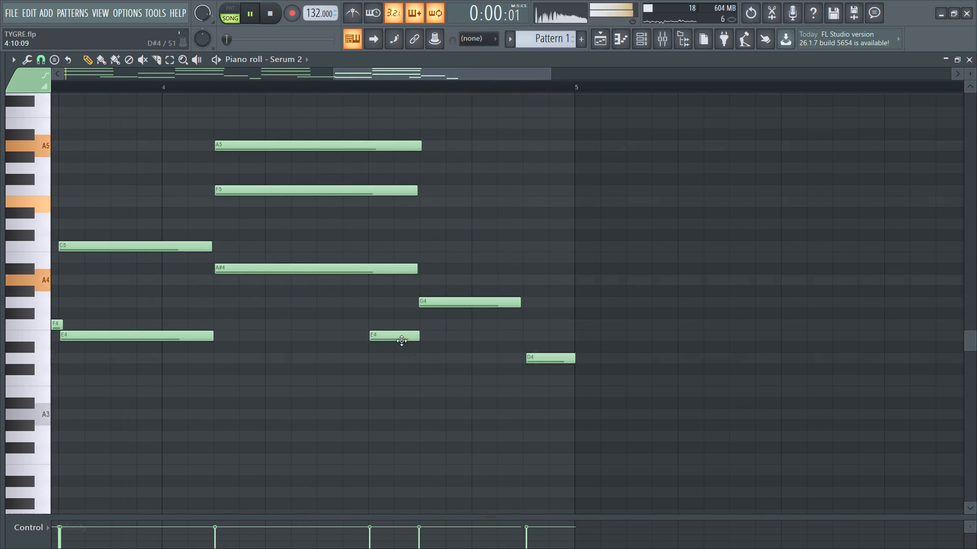
{"action": "scroll", "coordinate": [378, 337], "scroll_direction": "down", "scroll_amount": 11, "text": "ctrl"}
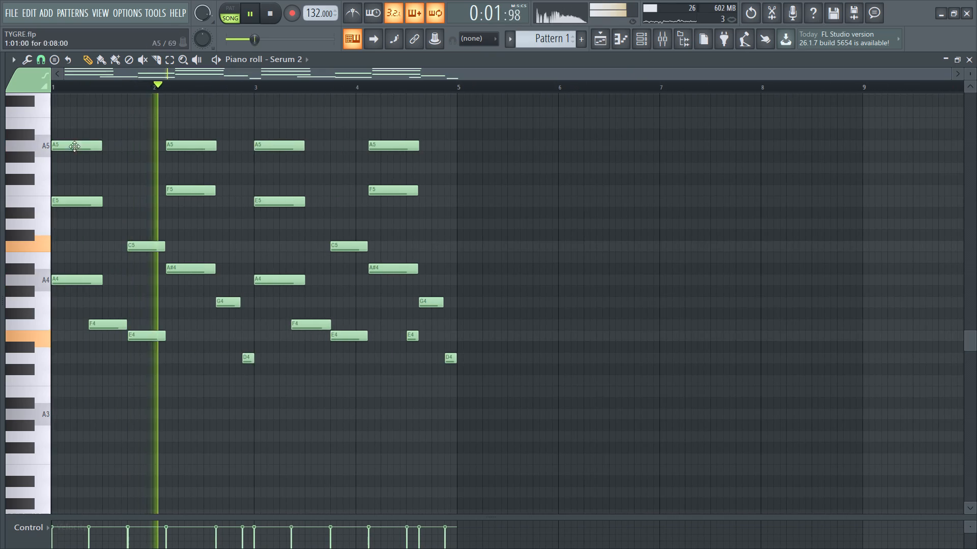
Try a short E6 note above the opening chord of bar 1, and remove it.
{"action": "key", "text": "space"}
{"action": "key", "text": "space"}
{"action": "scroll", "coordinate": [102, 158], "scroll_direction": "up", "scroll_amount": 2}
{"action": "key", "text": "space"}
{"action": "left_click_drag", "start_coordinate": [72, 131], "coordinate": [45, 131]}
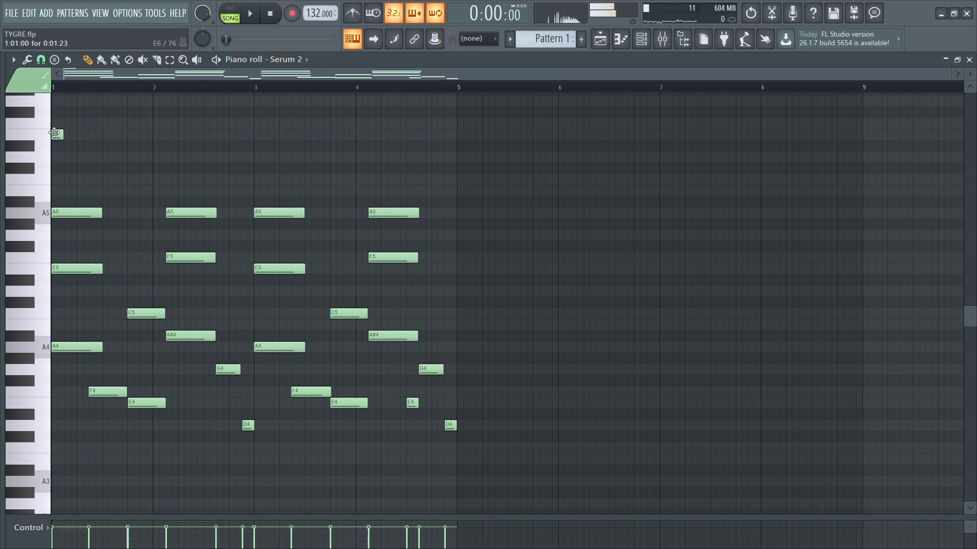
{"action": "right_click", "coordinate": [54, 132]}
Audition higher notes on the keyboard over the playing Serum 2 melody.
{"action": "left_click", "coordinate": [22, 163]}
{"action": "key", "text": "y"}
{"action": "key", "text": "t"}
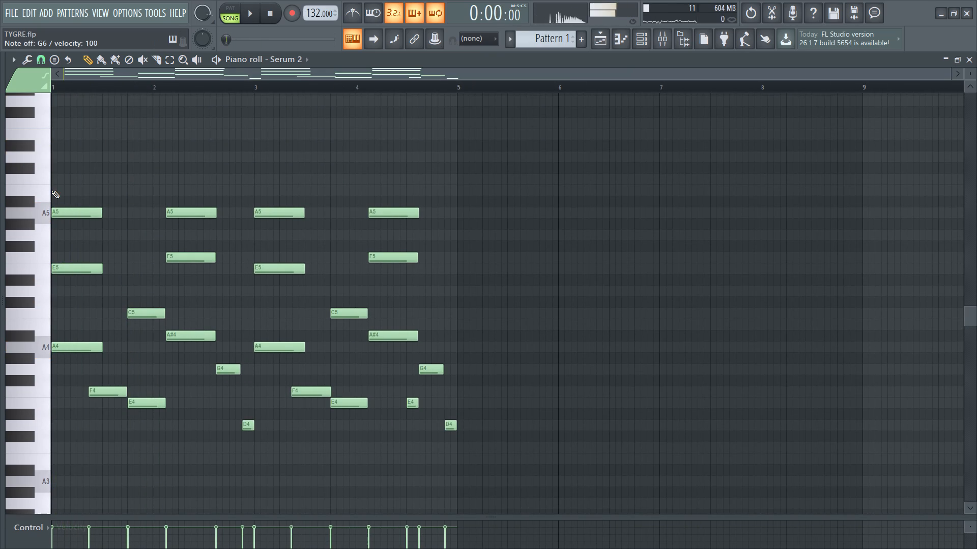
{"action": "type", "text": "ew w"}
{"action": "key", "text": "e"}
{"action": "key", "text": "e"}
{"action": "key", "text": "r"}
{"action": "key", "text": "r"}
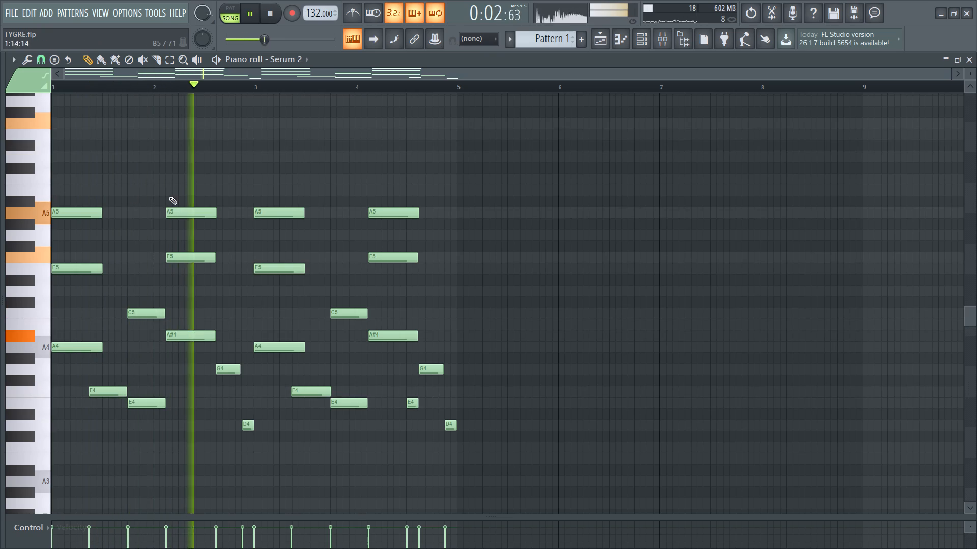
Unmute the FL Keys channel in the channel rack and replay the pattern.
{"action": "left_click", "coordinate": [642, 41]}
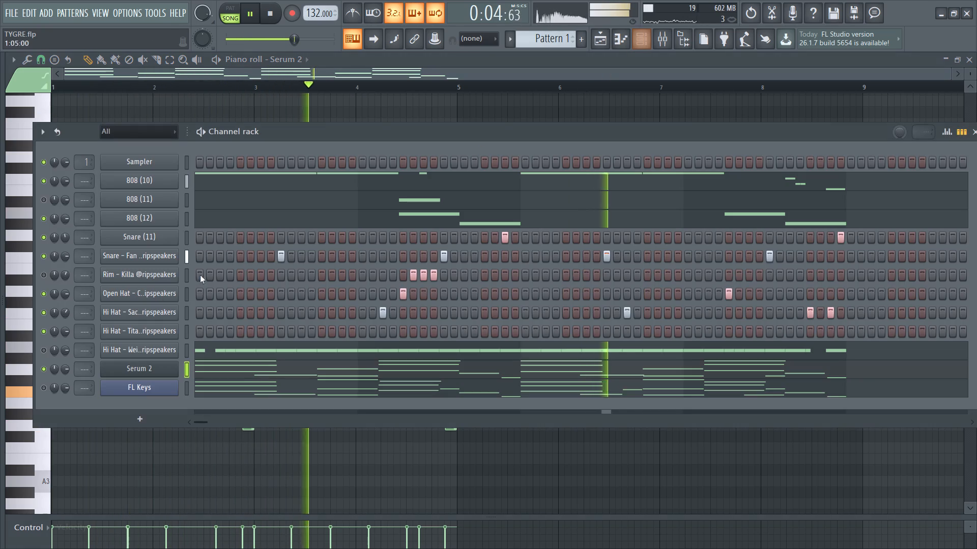
{"action": "left_click", "coordinate": [42, 388]}
{"action": "key", "text": "space"}
{"action": "key", "text": "space"}
Open the FL Keys piano roll and examine its melody while replaying the pattern.
{"action": "left_click", "coordinate": [203, 393]}
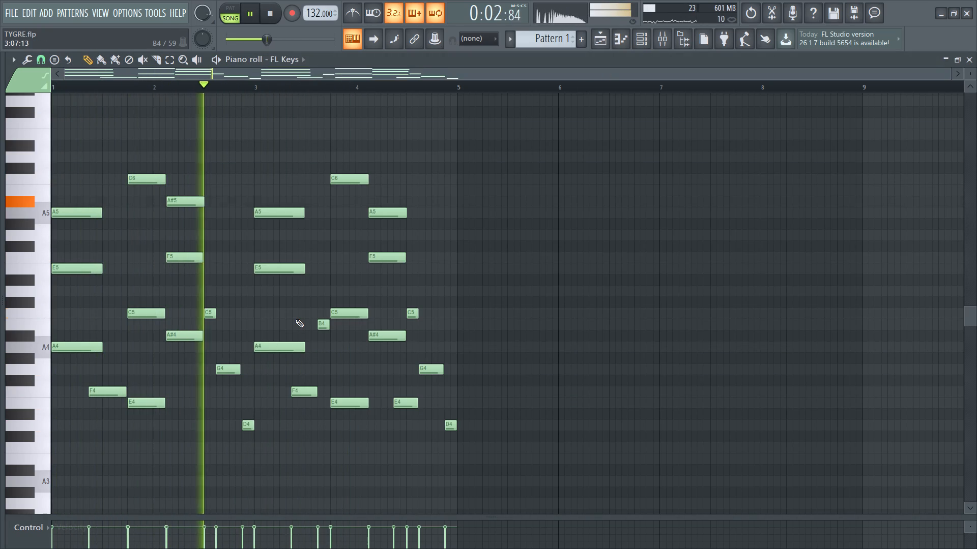
{"action": "scroll", "coordinate": [279, 327], "scroll_direction": "down", "scroll_amount": 5}
{"action": "scroll", "coordinate": [278, 327], "scroll_direction": "up", "scroll_amount": 6}
{"action": "scroll", "coordinate": [283, 281], "scroll_direction": "down", "scroll_amount": 3}
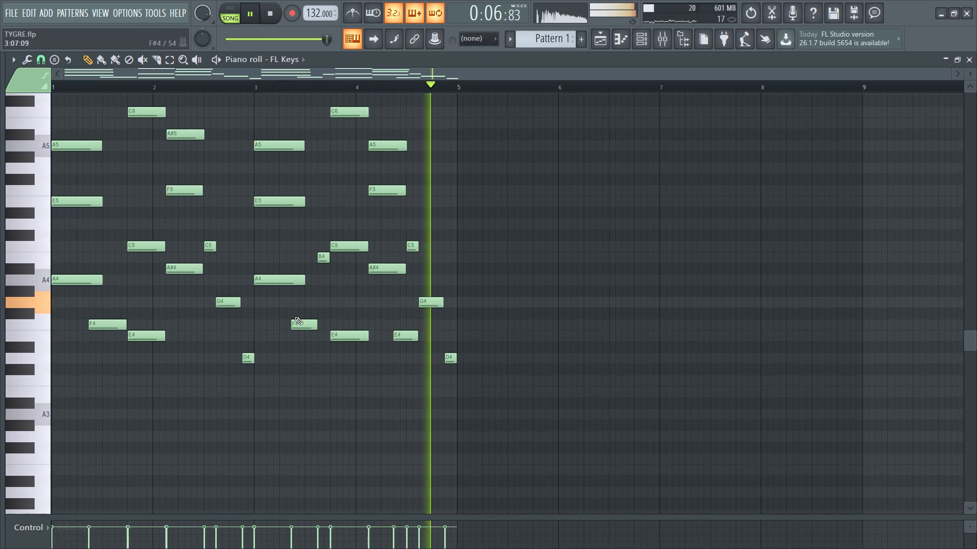
{"action": "key", "text": "space"}
{"action": "key", "text": "space"}
{"action": "scroll", "coordinate": [173, 265], "scroll_direction": "up", "scroll_amount": 3}
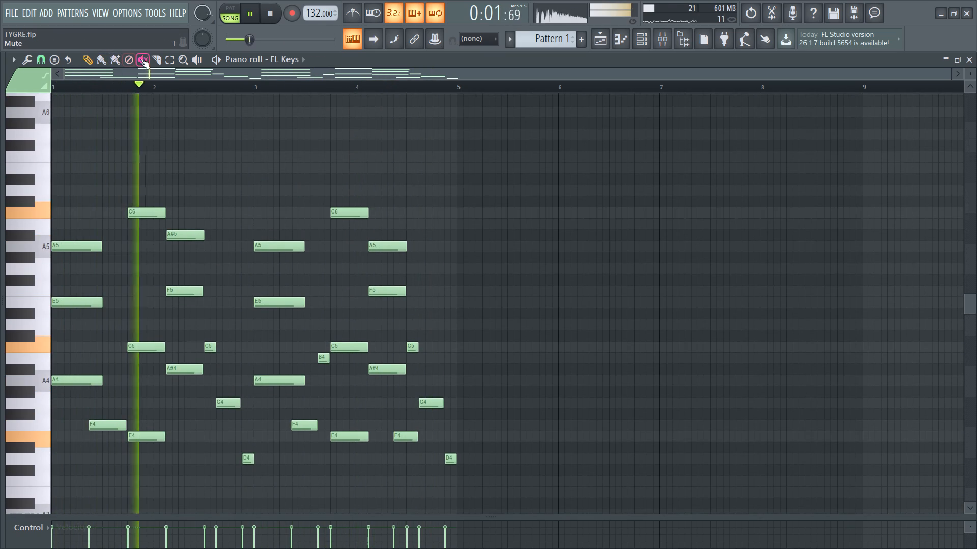
Mute the top FL Keys notes in the first two bars: C6, A#5 and A5, replaying between changes.
{"action": "left_click", "coordinate": [140, 59]}
{"action": "key", "text": "space"}
{"action": "key", "text": "space"}
{"action": "left_click_drag", "start_coordinate": [143, 175], "coordinate": [143, 215]}
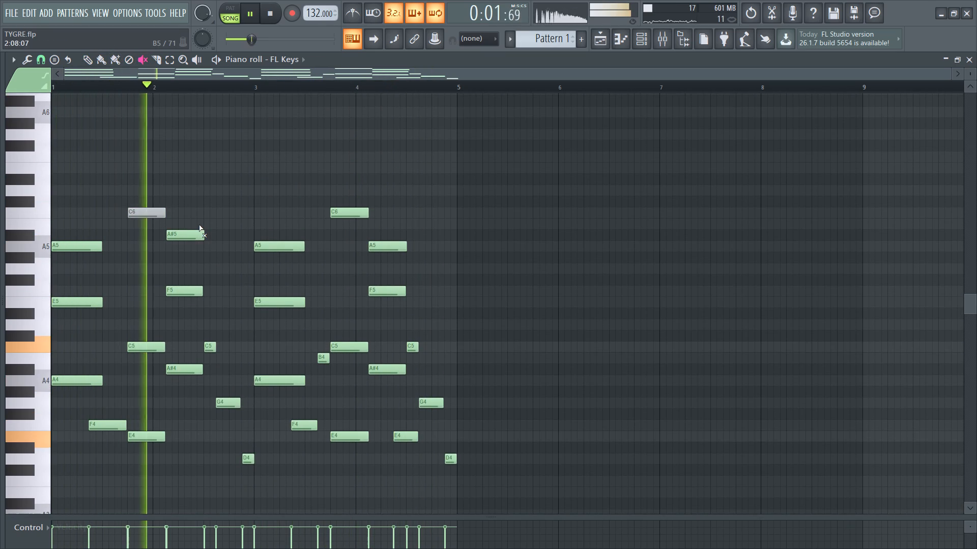
{"action": "left_click", "coordinate": [183, 234]}
{"action": "key", "text": "space"}
{"action": "key", "text": "space"}
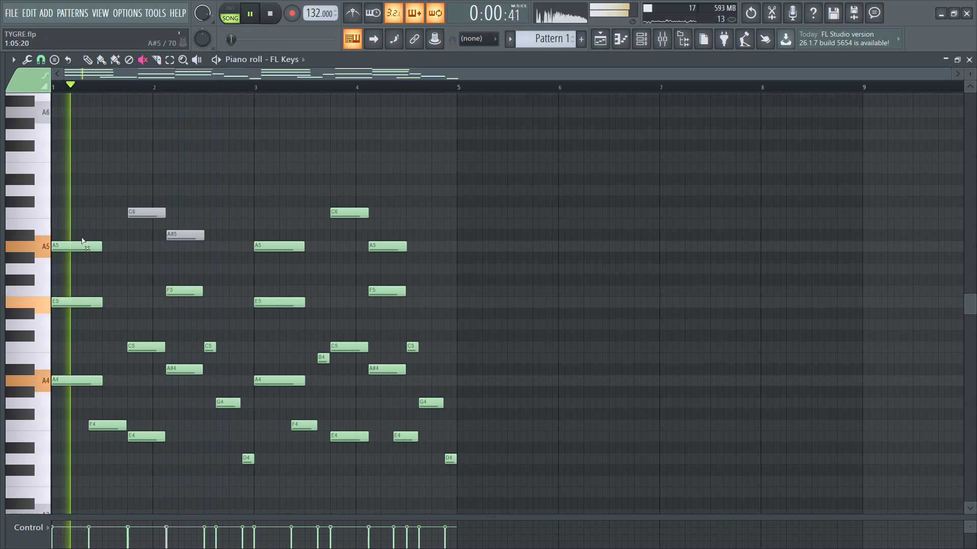
{"action": "left_click", "coordinate": [81, 246]}
{"action": "key", "text": "space"}
{"action": "key", "text": "space"}
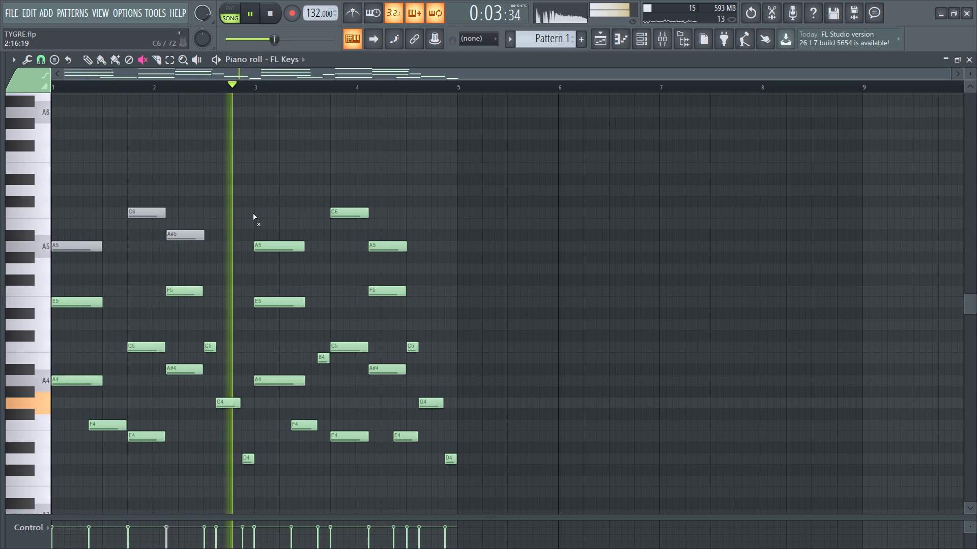
Mute the top FL Keys notes in bars 3 and 4: A5, C6 and the last A5.
{"action": "key", "text": "space"}
{"action": "key", "text": "space"}
{"action": "left_click_drag", "start_coordinate": [283, 252], "coordinate": [283, 237]}
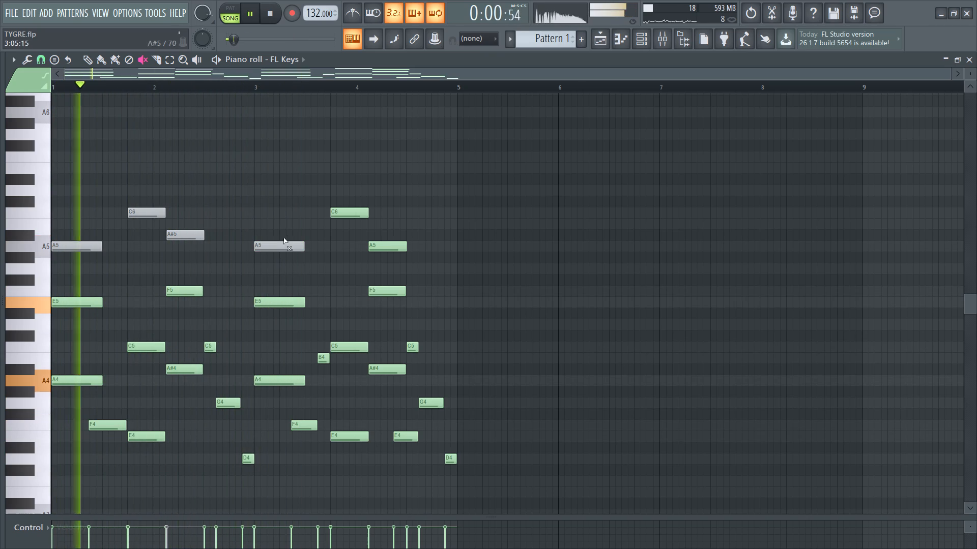
{"action": "left_click_drag", "start_coordinate": [283, 237], "coordinate": [285, 236]}
{"action": "left_click", "coordinate": [344, 214]}
{"action": "left_click_drag", "start_coordinate": [401, 251], "coordinate": [394, 261]}
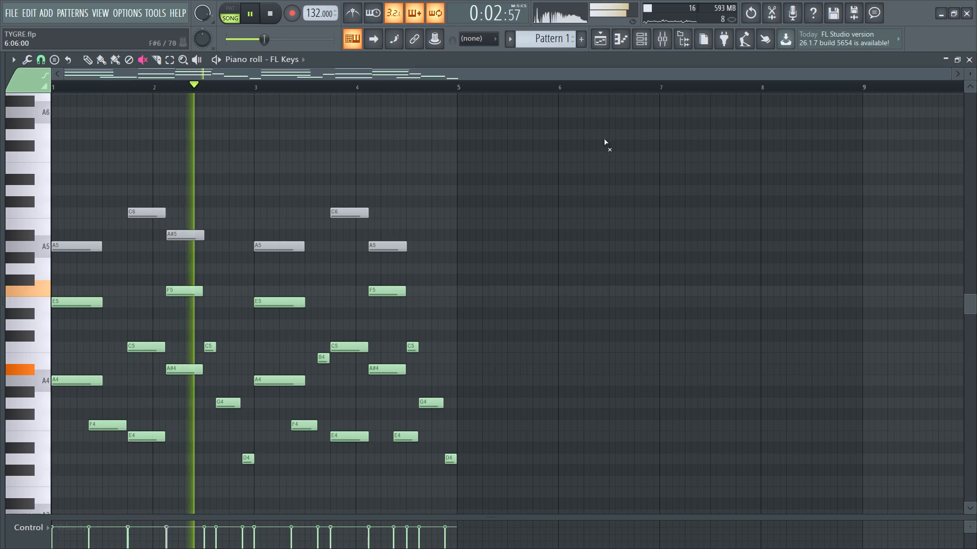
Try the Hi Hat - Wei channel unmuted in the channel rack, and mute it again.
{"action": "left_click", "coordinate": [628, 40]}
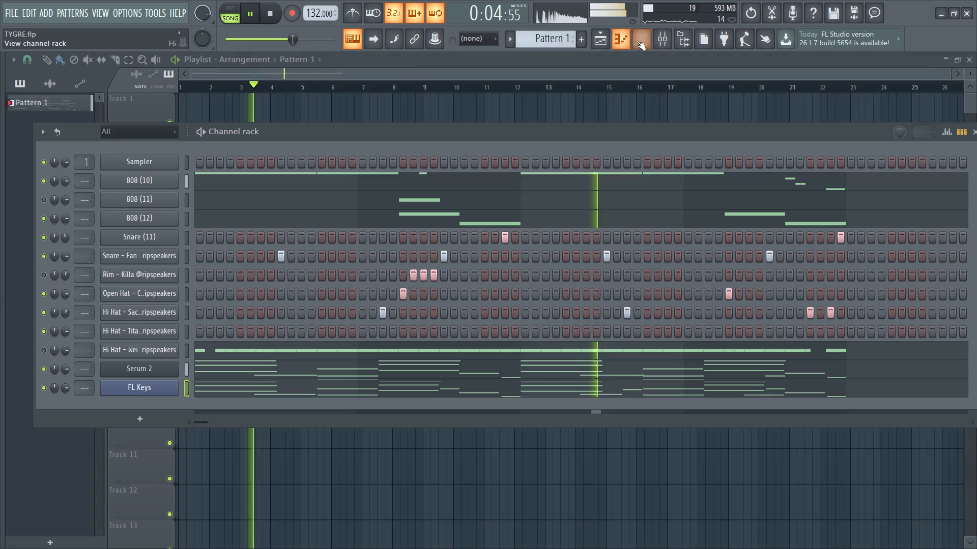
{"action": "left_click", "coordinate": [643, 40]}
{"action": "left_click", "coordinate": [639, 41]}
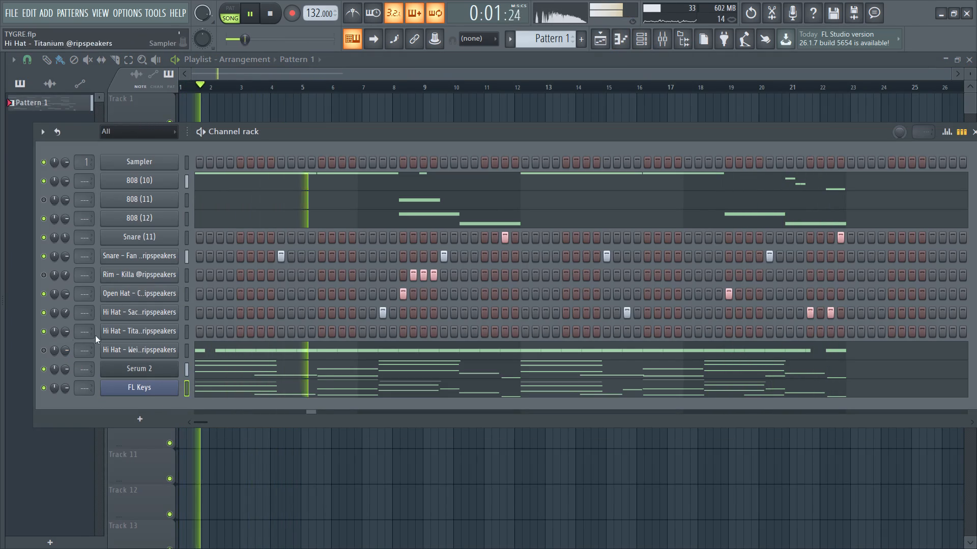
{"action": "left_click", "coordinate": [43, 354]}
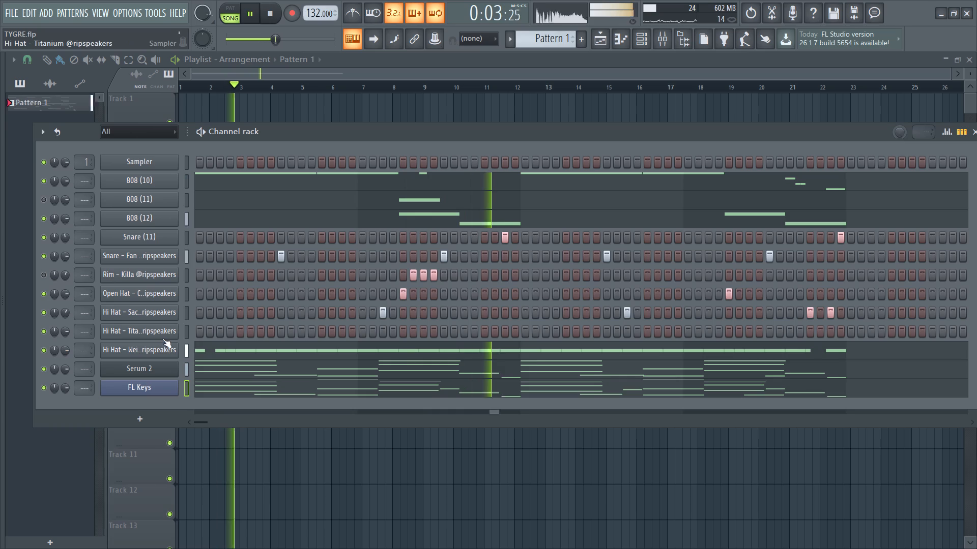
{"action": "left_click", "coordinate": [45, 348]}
Fill the Hi Hat - Titanium channel with a hit on each 2 steps.
{"action": "left_click", "coordinate": [192, 330]}
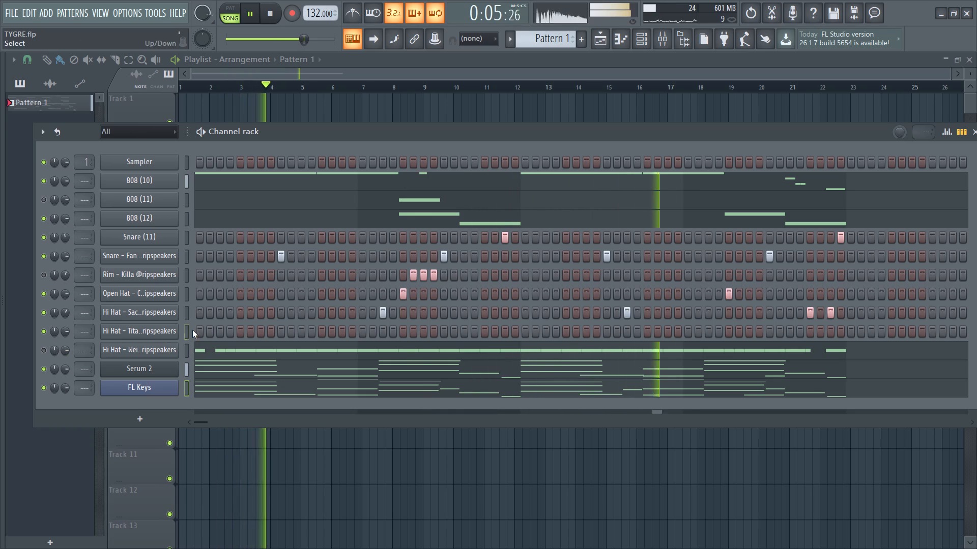
{"action": "right_click", "coordinate": [160, 334]}
{"action": "left_click", "coordinate": [306, 369]}
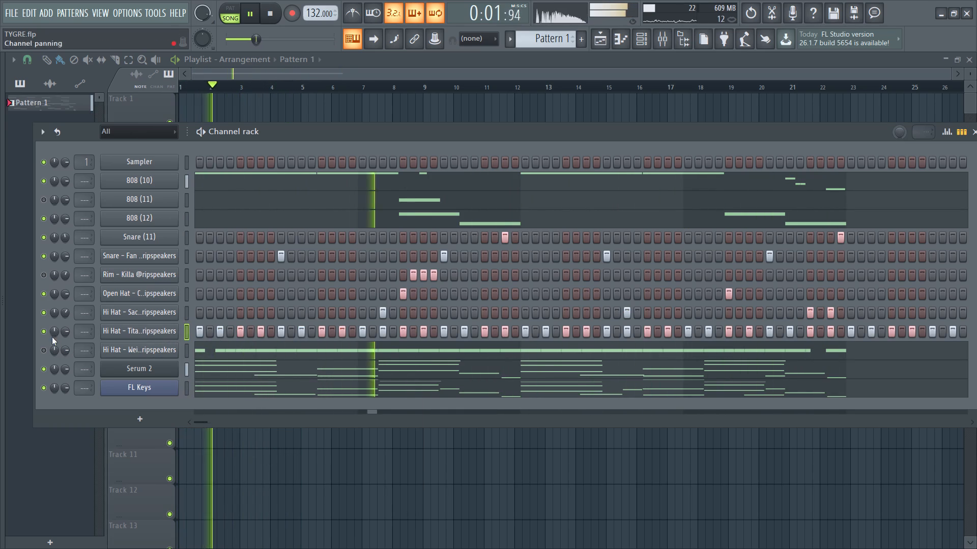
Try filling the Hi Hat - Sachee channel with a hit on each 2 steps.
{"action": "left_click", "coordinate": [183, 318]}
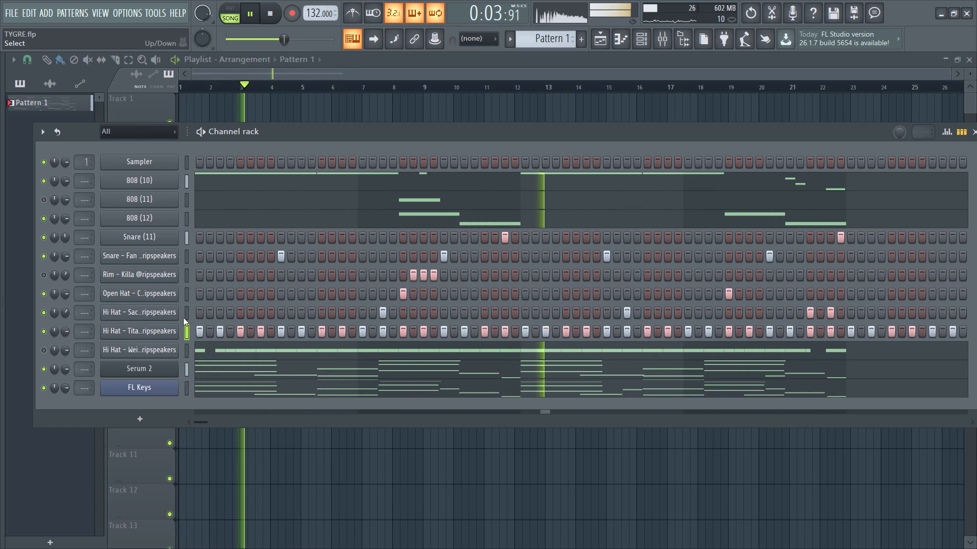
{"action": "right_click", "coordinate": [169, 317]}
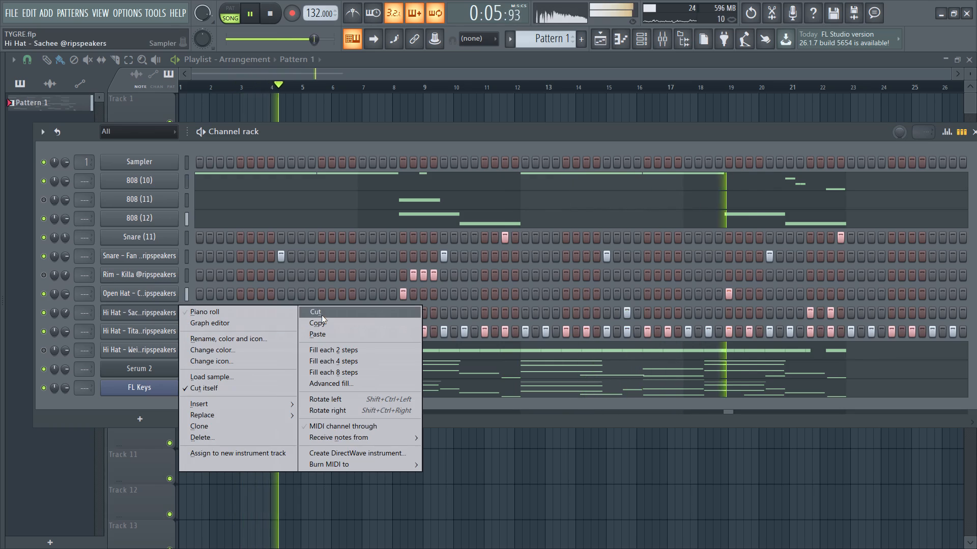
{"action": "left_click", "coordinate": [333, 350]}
Mute the Hi Hat - Titanium channel, undoing and redoing the mute to compare the two hi-hat sounds.
{"action": "left_click", "coordinate": [46, 330]}
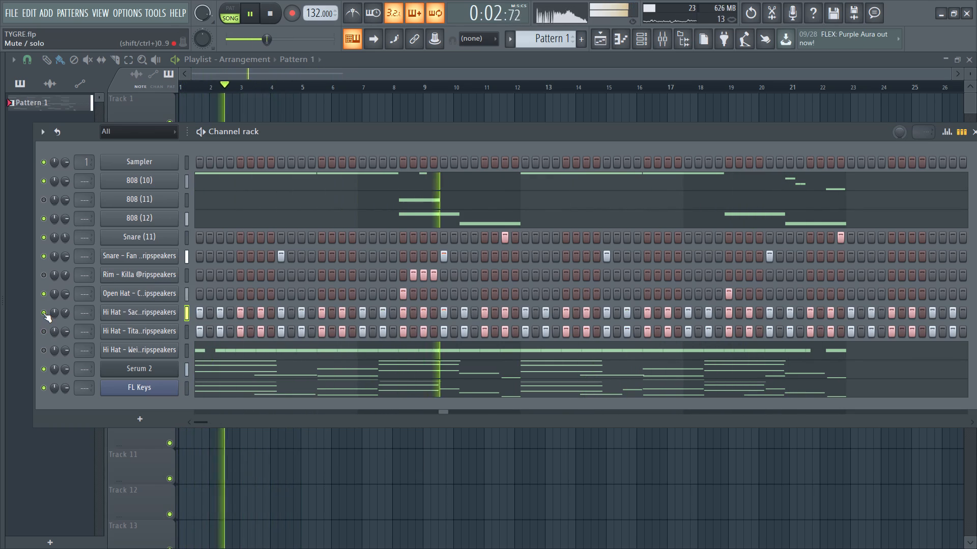
{"action": "key", "text": "ctrl+z"}
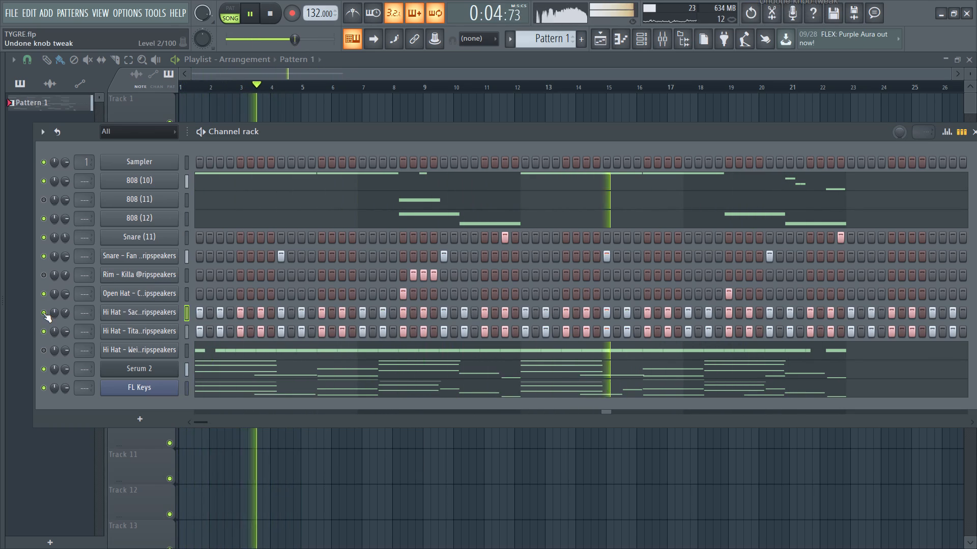
{"action": "key", "text": "ctrl+z"}
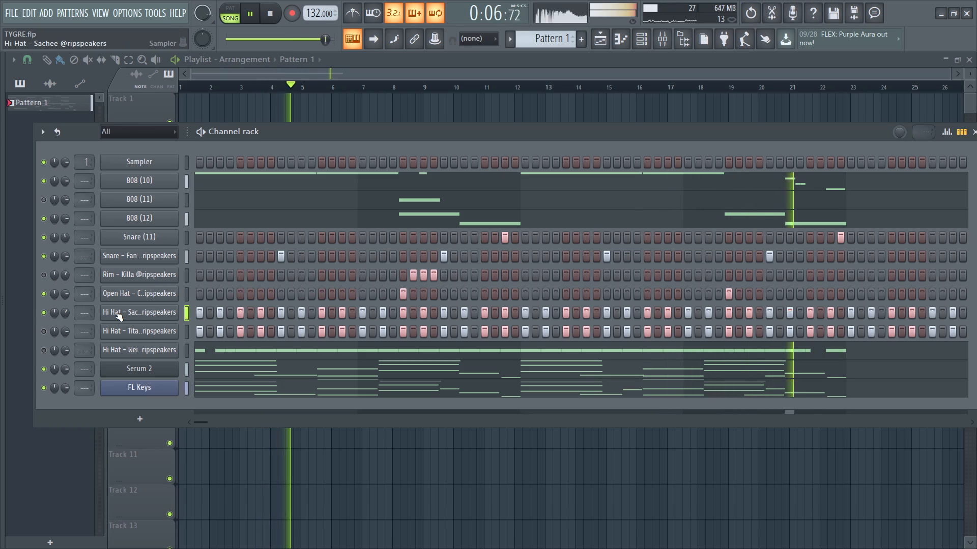
{"action": "key", "text": "ctrl+z"}
{"action": "key", "text": "ctrl+z"}
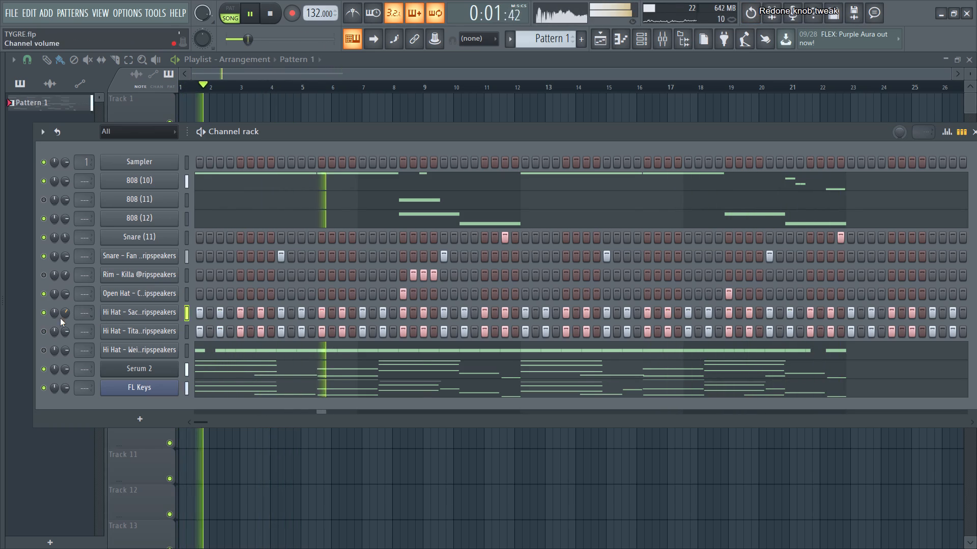
Cut all steps from the Hi Hat - Sachee channel and replay the pattern.
{"action": "right_click", "coordinate": [119, 316]}
{"action": "left_click", "coordinate": [303, 316]}
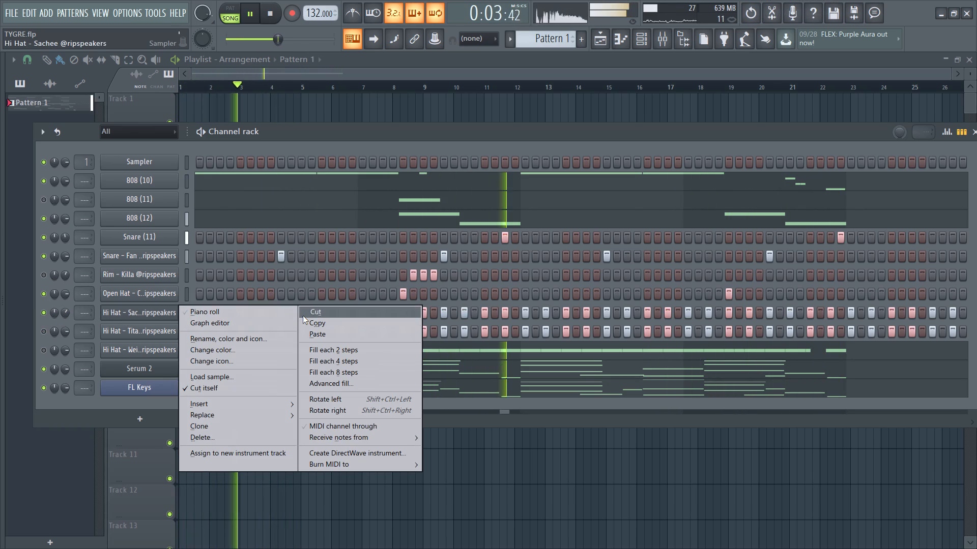
{"action": "key", "text": "space"}
{"action": "key", "text": "space"}
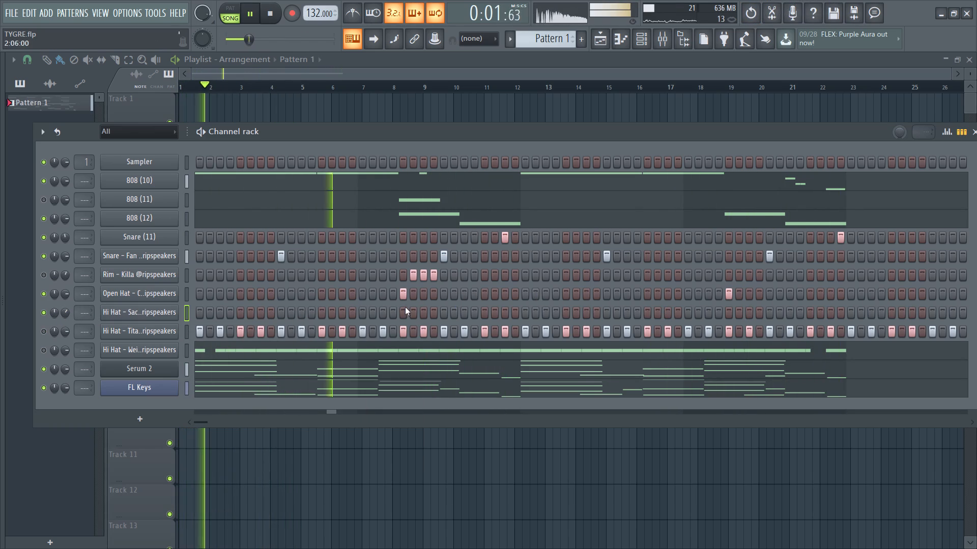
Place Hi Hat - Sachee hits on steps 19, 31, 51 and 63, clearing the extra hits beside the last two.
{"action": "left_click", "coordinate": [500, 310]}
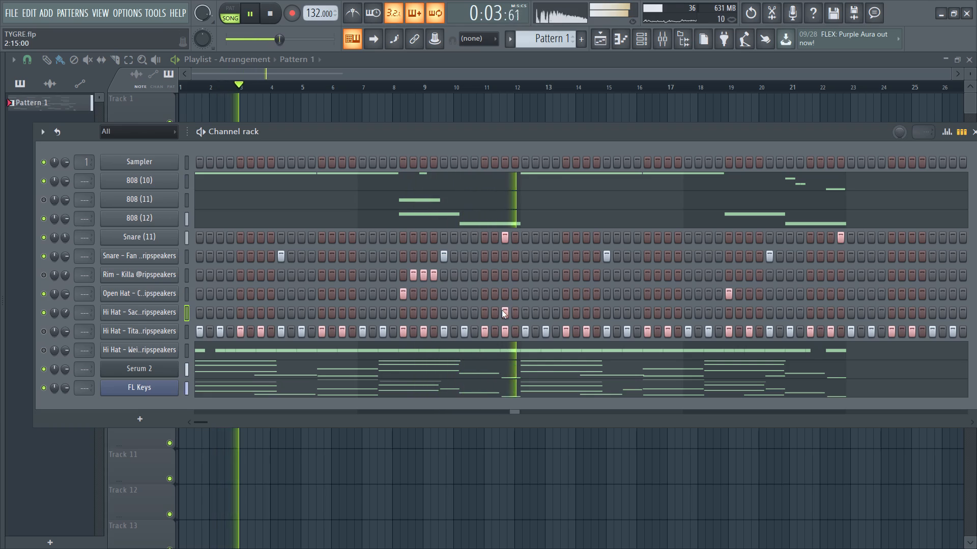
{"action": "left_click_drag", "start_coordinate": [684, 314], "coordinate": [701, 314]}
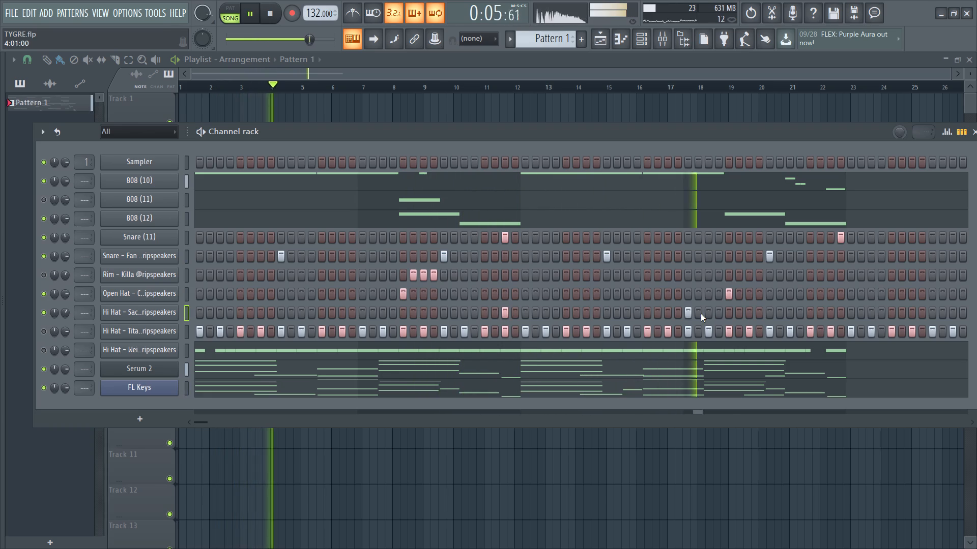
{"action": "left_click_drag", "start_coordinate": [701, 314], "coordinate": [708, 313]}
{"action": "key", "text": "space"}
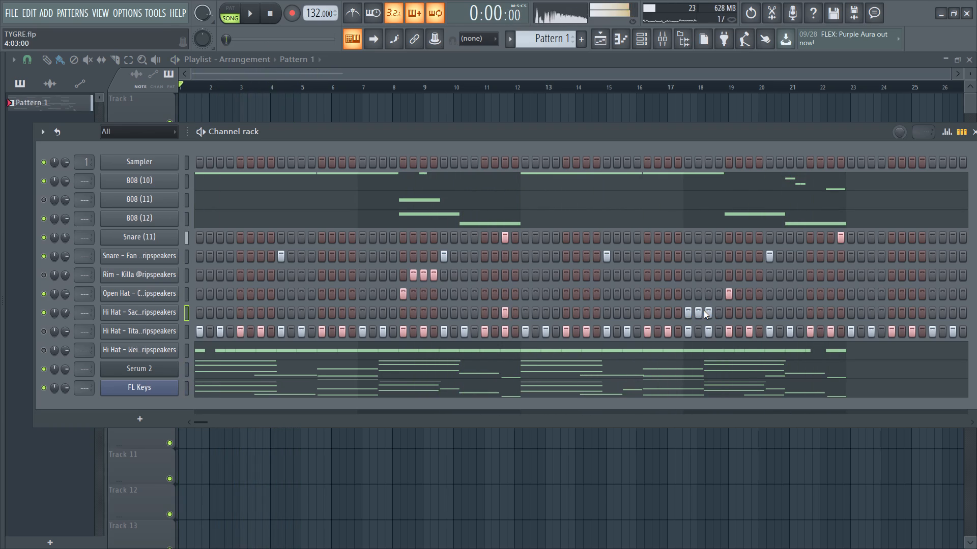
{"action": "key", "text": "space"}
{"action": "left_click", "coordinate": [384, 316]}
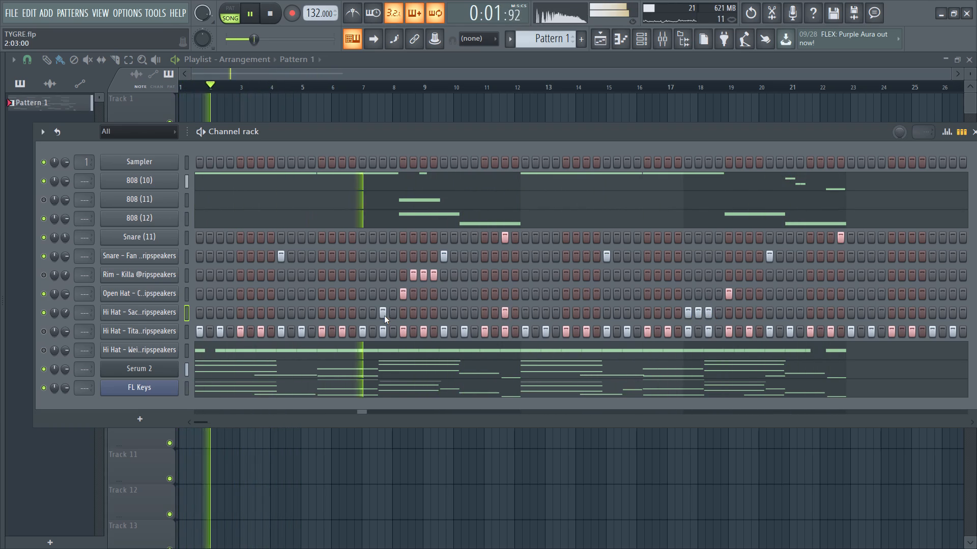
{"action": "right_click_drag", "start_coordinate": [696, 313], "coordinate": [686, 314]}
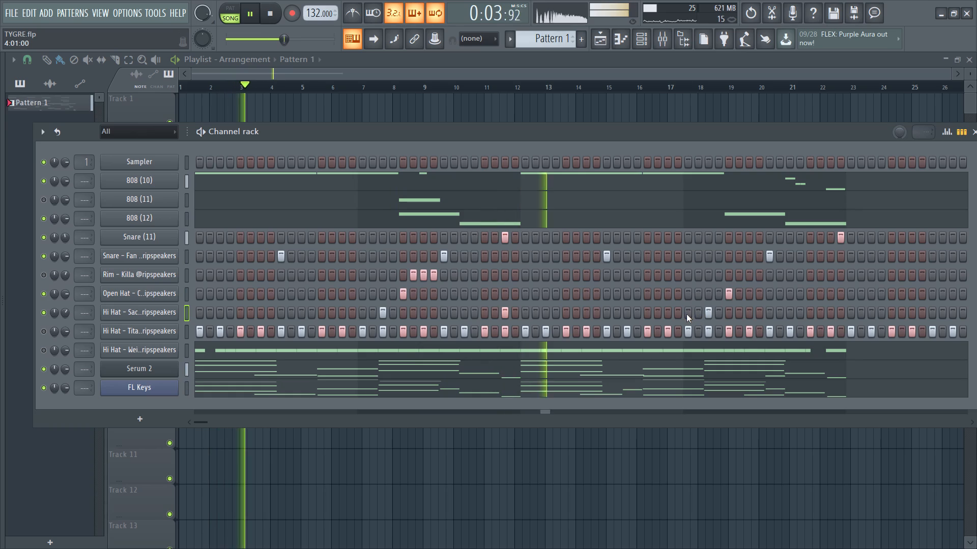
{"action": "right_click_drag", "start_coordinate": [686, 314], "coordinate": [686, 315]}
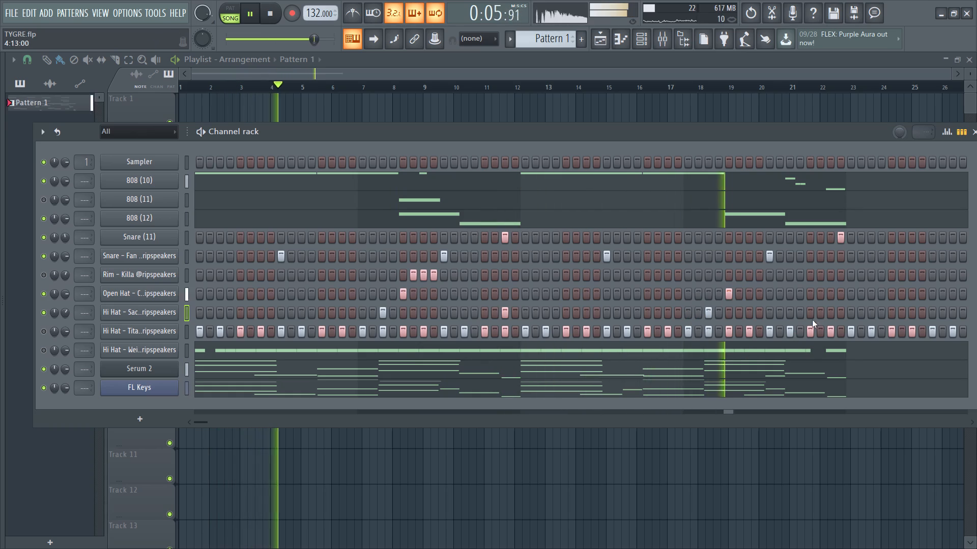
{"action": "left_click_drag", "start_coordinate": [830, 316], "coordinate": [840, 317]}
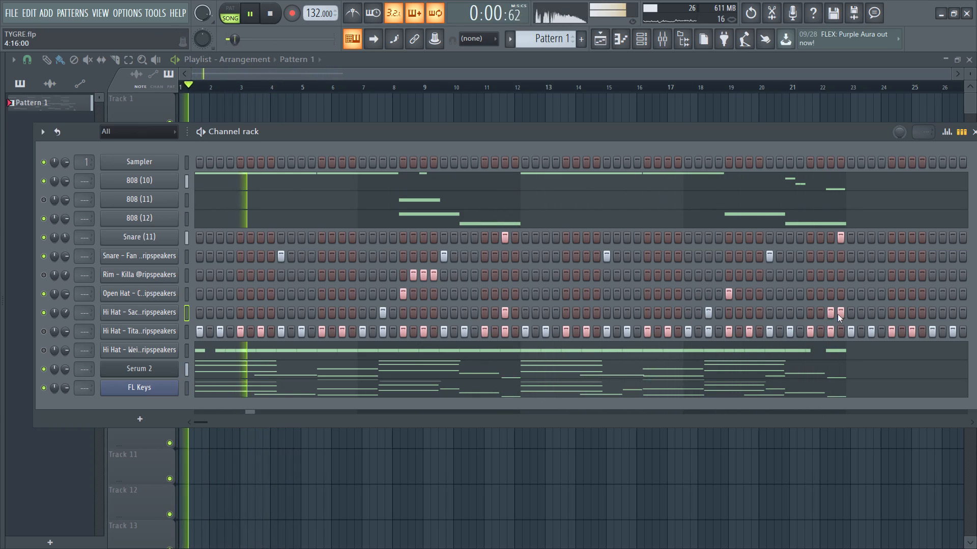
{"action": "right_click", "coordinate": [842, 312]}
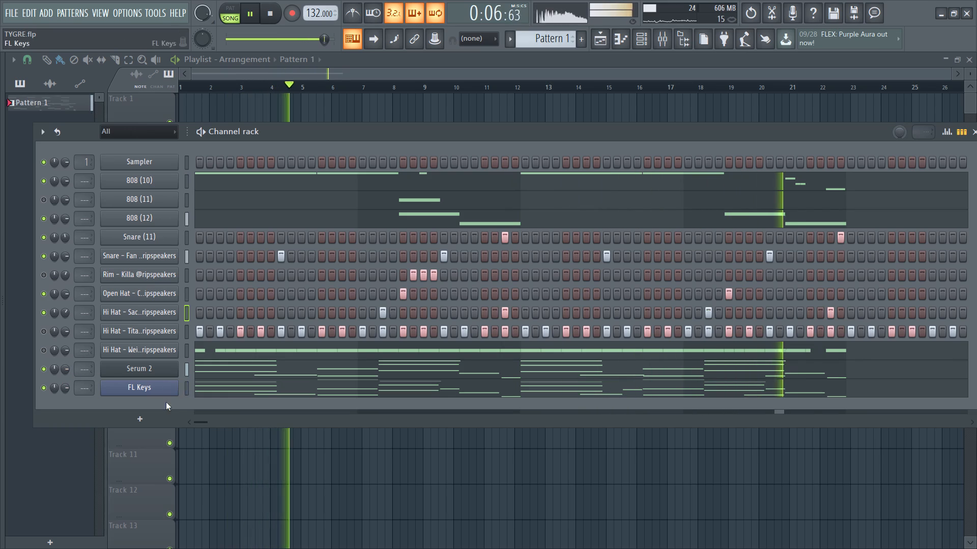
Add a Nexus instrument channel and move its plugin window up so the whole interface is in view.
{"action": "left_click", "coordinate": [140, 420]}
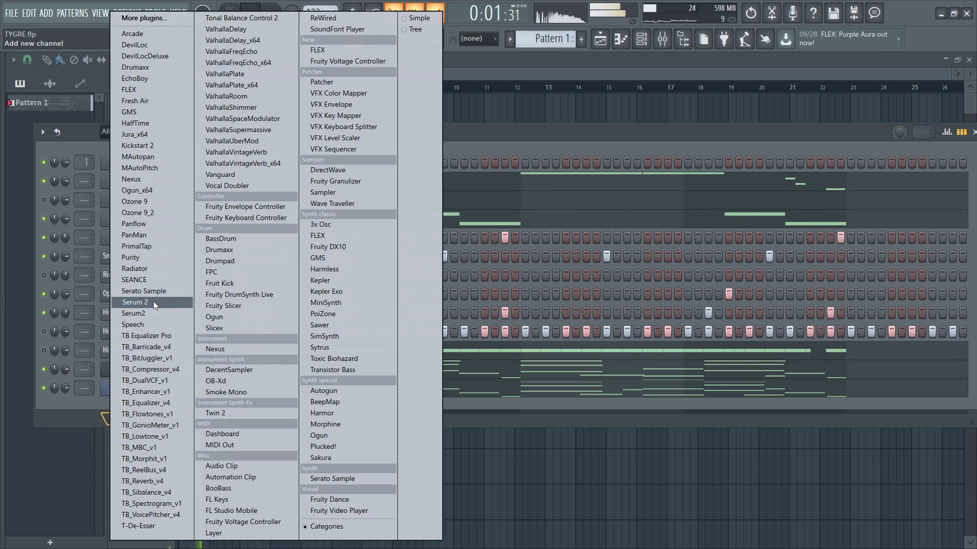
{"action": "left_click", "coordinate": [233, 349]}
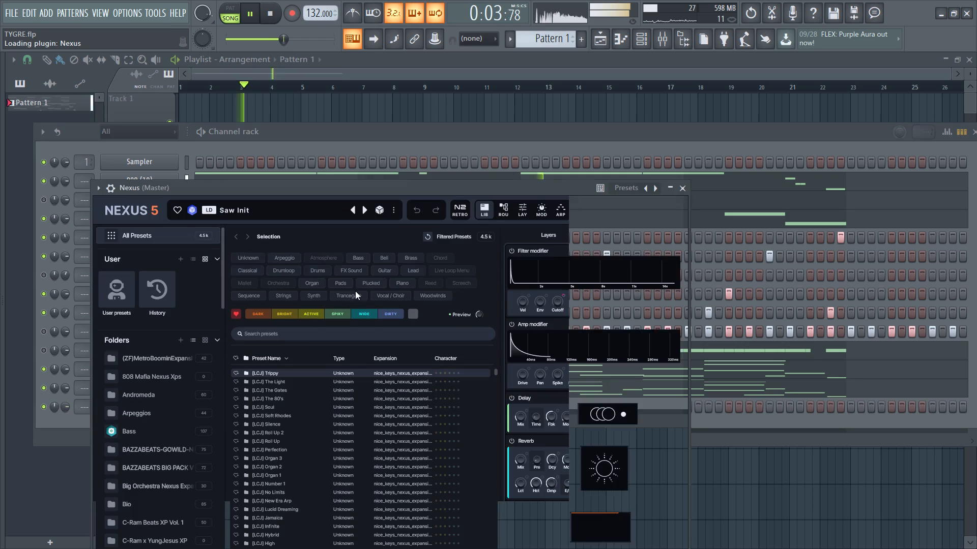
{"action": "left_click_drag", "start_coordinate": [438, 191], "coordinate": [450, 115]}
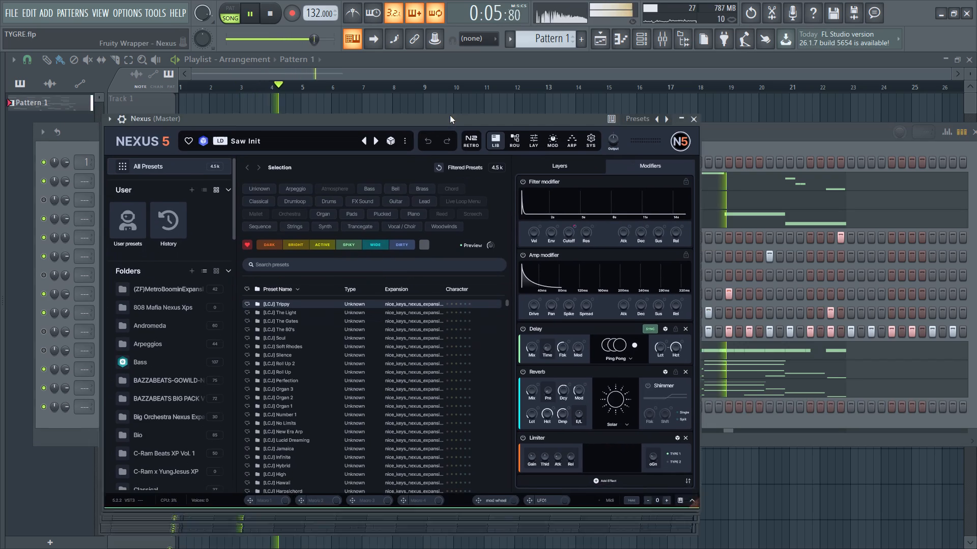
{"action": "left_click_drag", "start_coordinate": [450, 115], "coordinate": [451, 107]}
Load the Tekhoover preset from the Dance Leads folder in Nexus.
{"action": "scroll", "coordinate": [180, 352], "scroll_direction": "down", "scroll_amount": 3}
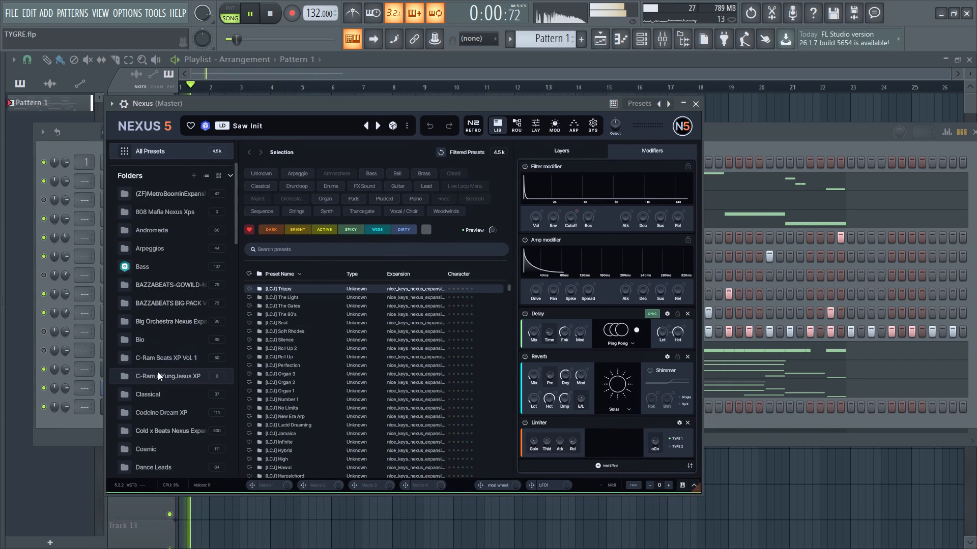
{"action": "scroll", "coordinate": [158, 372], "scroll_direction": "down", "scroll_amount": 4}
{"action": "left_click", "coordinate": [174, 365]}
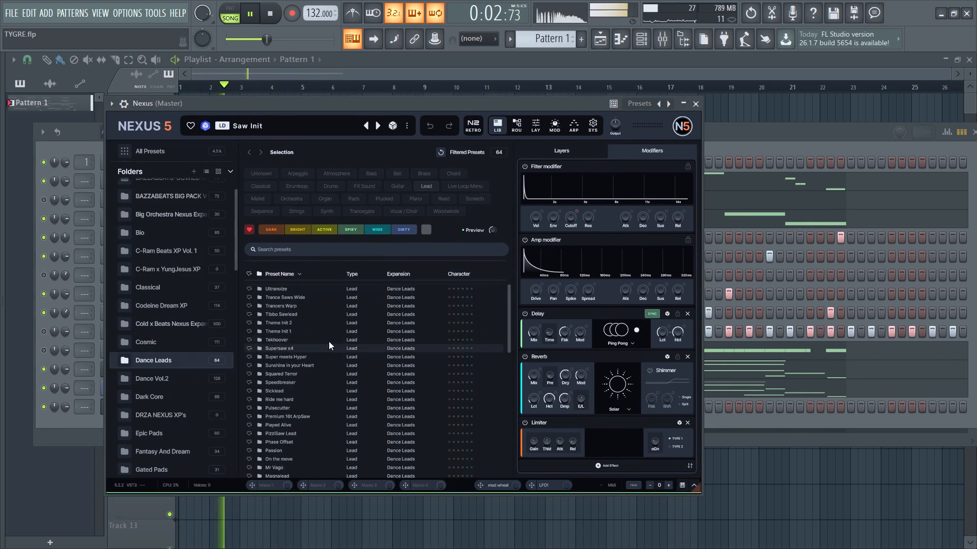
{"action": "double_click", "coordinate": [327, 343]}
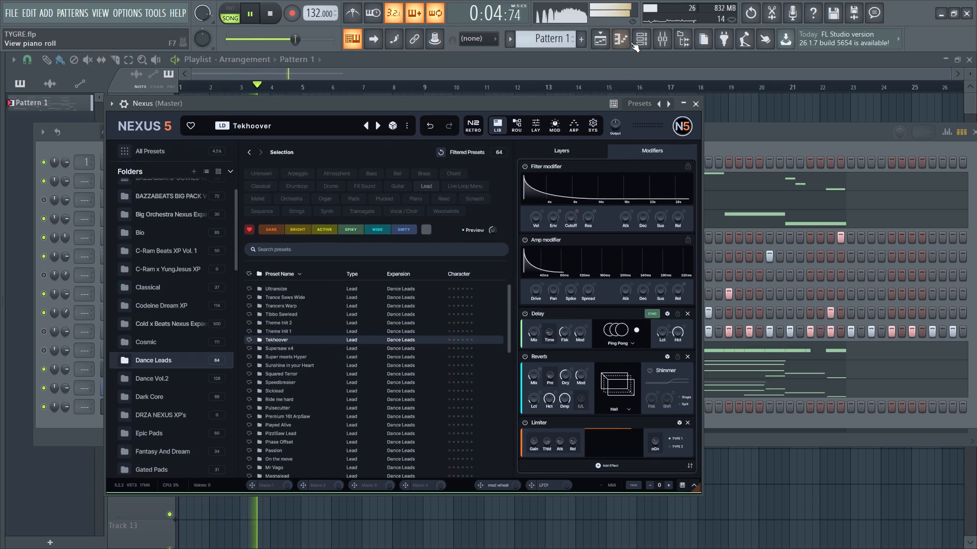
Open the Nexus piano roll and audition notes over the playing pattern to find a starting pitch.
{"action": "left_click", "coordinate": [629, 41]}
{"action": "key", "text": "space"}
{"action": "key", "text": "e"}
{"action": "key", "text": "e"}
{"action": "key", "text": "e"}
{"action": "key", "text": "e"}
{"action": "key", "text": "e"}
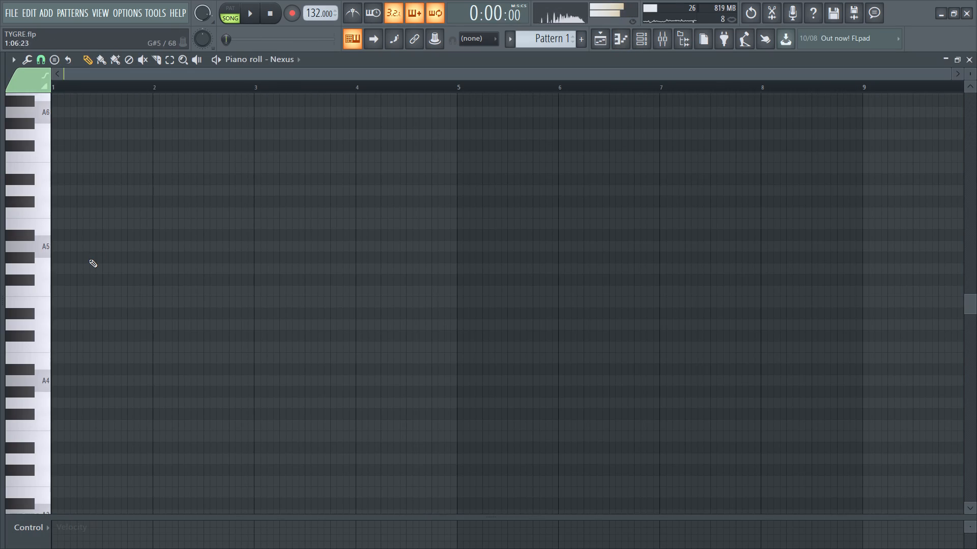
{"action": "key", "text": "w"}
{"action": "key", "text": "e"}
{"action": "key", "text": "e"}
{"action": "key", "text": "space"}
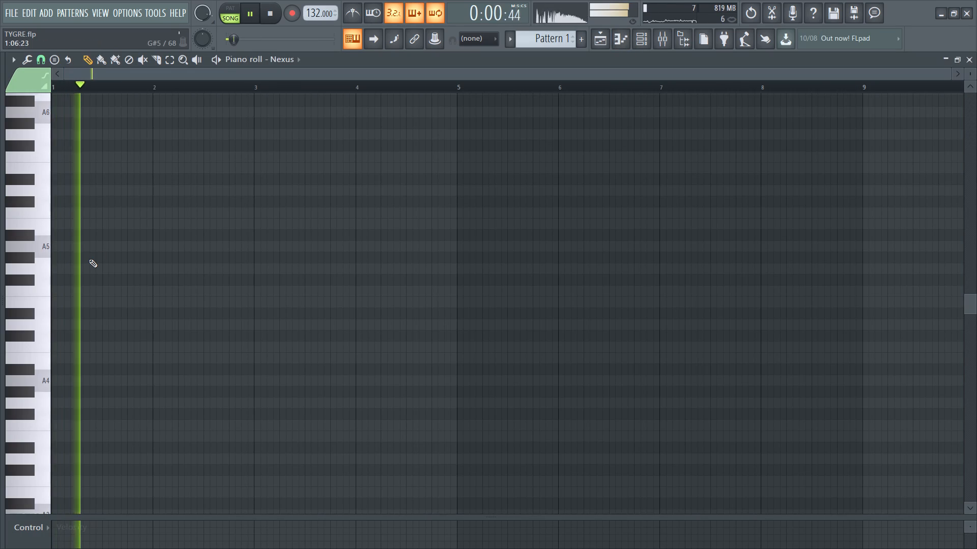
{"action": "type", "text": "re"}
{"action": "key", "text": "r"}
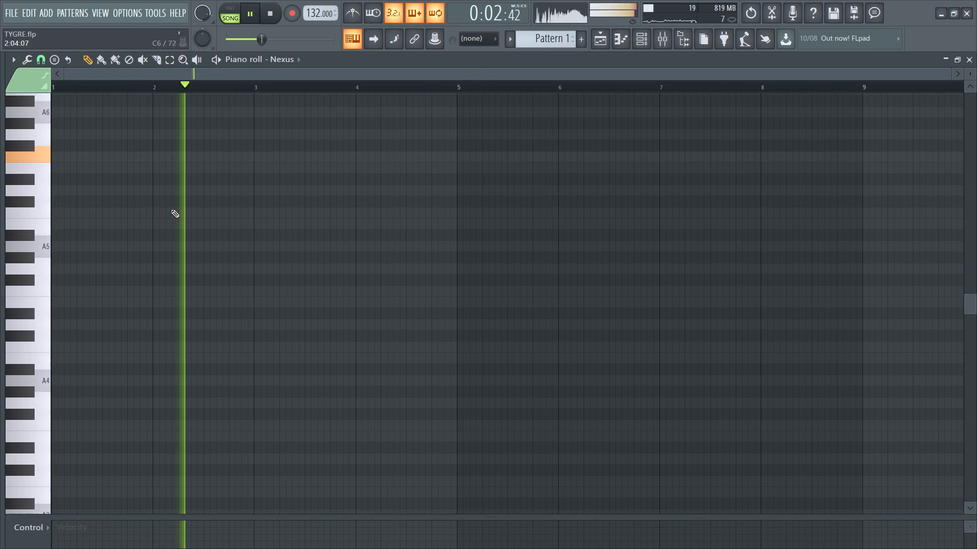
{"action": "key", "text": "e"}
{"action": "key", "text": "e"}
{"action": "key", "text": "e"}
{"action": "key", "text": "e"}
{"action": "key", "text": "e"}
{"action": "key", "text": "e"}
{"action": "scroll", "coordinate": [138, 207], "scroll_direction": "down", "scroll_amount": 1}
{"action": "type", "text": "eew"}
{"action": "key", "text": "w"}
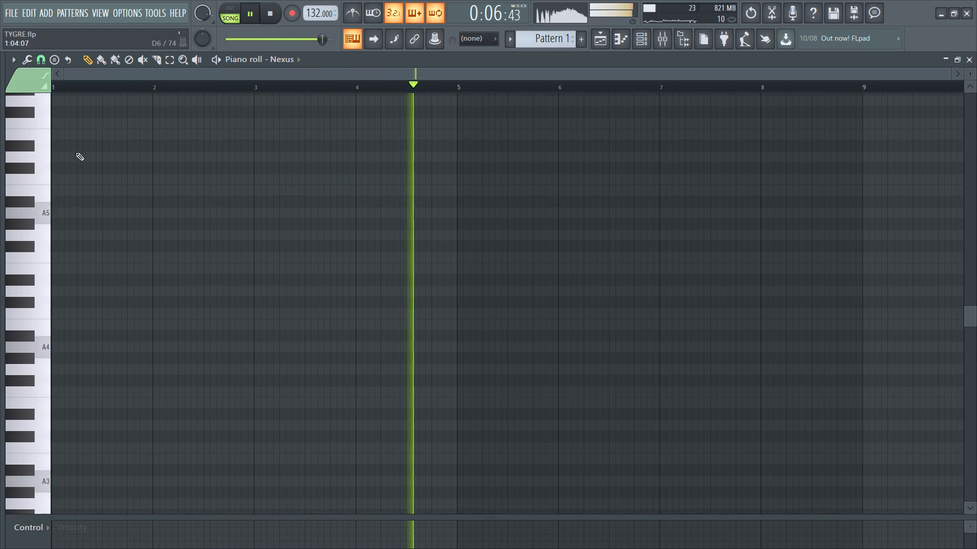
{"action": "key", "text": "w"}
{"action": "key", "text": "w"}
{"action": "key", "text": "w"}
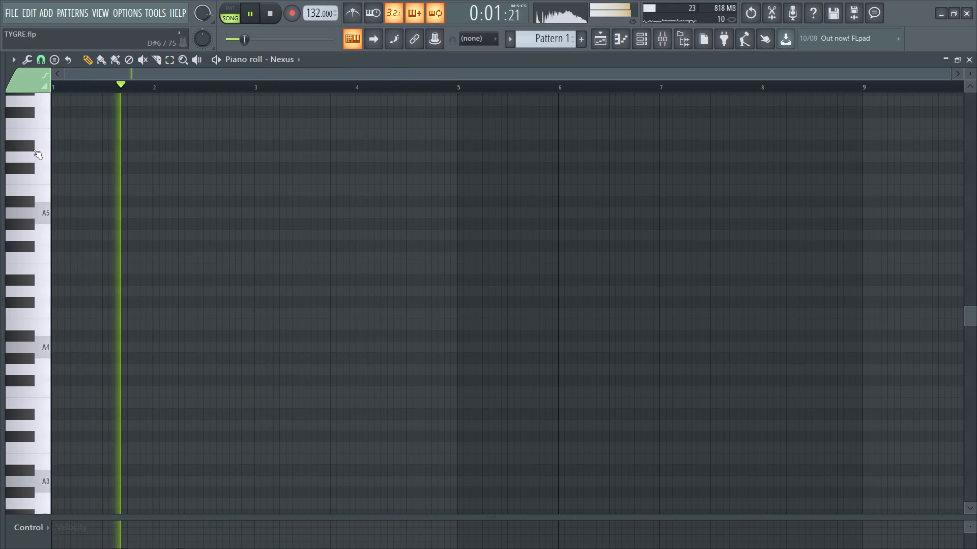
{"action": "left_click", "coordinate": [40, 211]}
{"action": "left_click", "coordinate": [41, 206]}
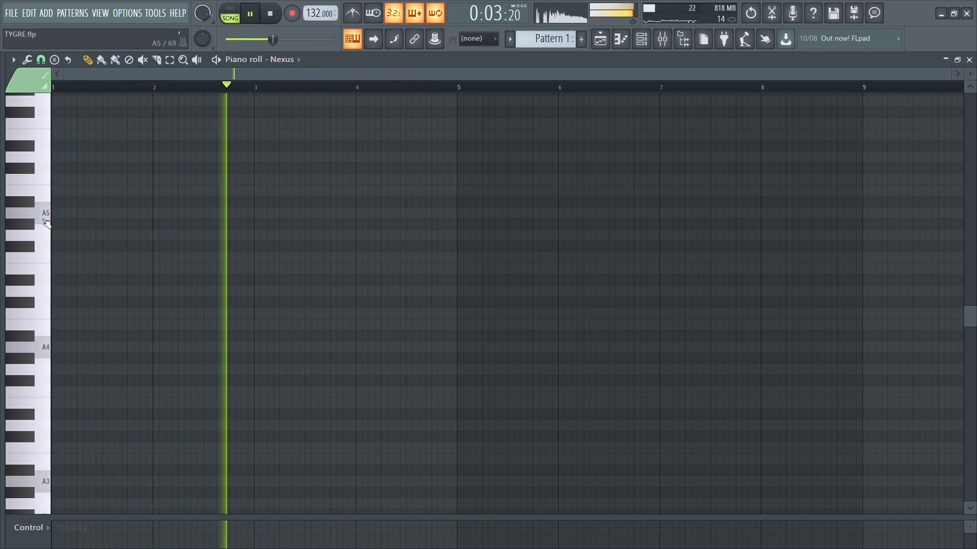
Draw two short A5 notes in bar 1, one at the start and the other at 1:04:03, and replay them.
{"action": "key", "text": "space"}
{"action": "left_click_drag", "start_coordinate": [60, 217], "coordinate": [35, 215]}
{"action": "key", "text": "space"}
{"action": "key", "text": "space"}
{"action": "key", "text": "space"}
{"action": "left_click", "coordinate": [78, 215]}
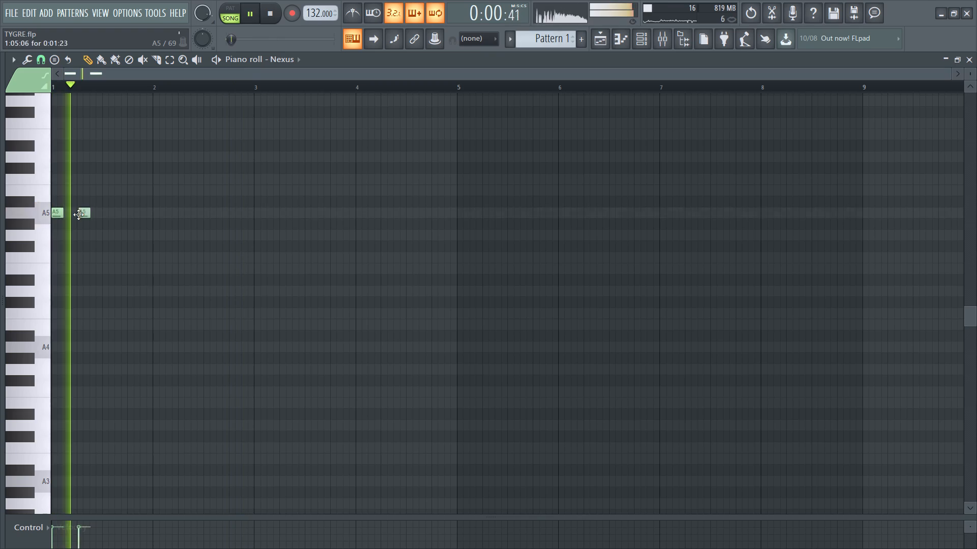
{"action": "left_click_drag", "start_coordinate": [84, 216], "coordinate": [77, 216]}
{"action": "key", "text": "space"}
{"action": "key", "text": "space"}
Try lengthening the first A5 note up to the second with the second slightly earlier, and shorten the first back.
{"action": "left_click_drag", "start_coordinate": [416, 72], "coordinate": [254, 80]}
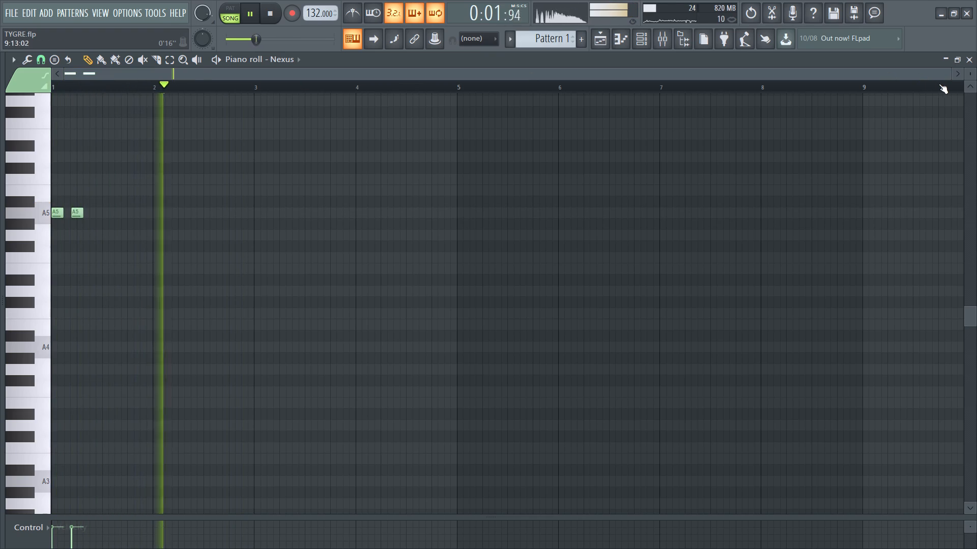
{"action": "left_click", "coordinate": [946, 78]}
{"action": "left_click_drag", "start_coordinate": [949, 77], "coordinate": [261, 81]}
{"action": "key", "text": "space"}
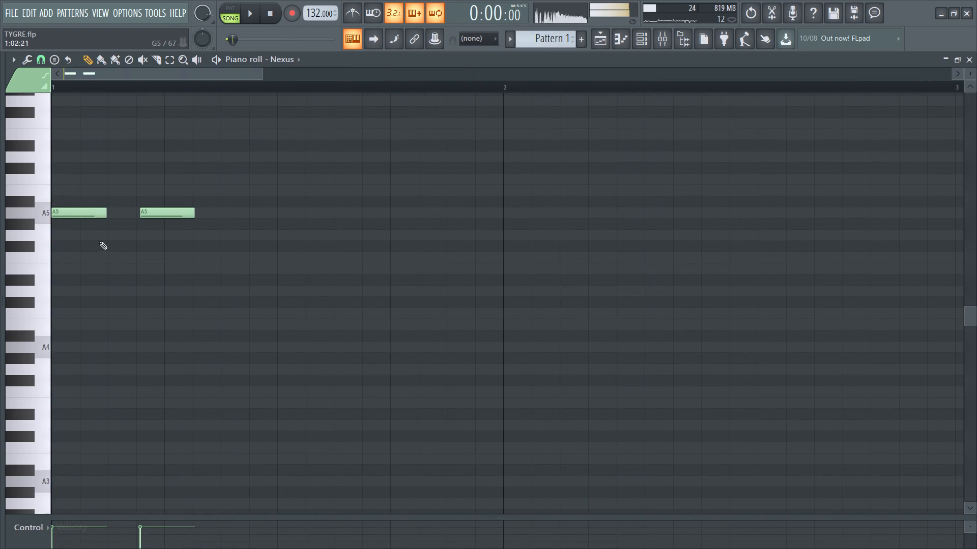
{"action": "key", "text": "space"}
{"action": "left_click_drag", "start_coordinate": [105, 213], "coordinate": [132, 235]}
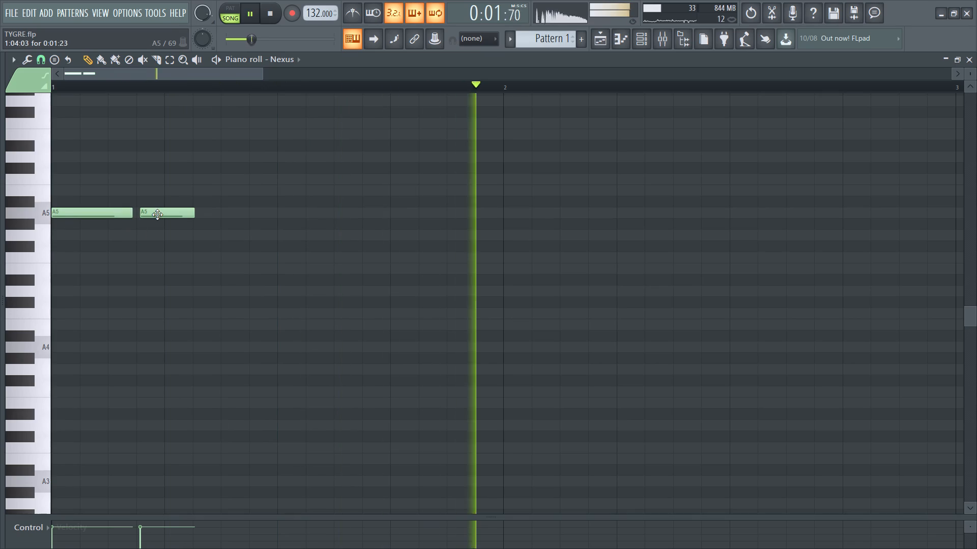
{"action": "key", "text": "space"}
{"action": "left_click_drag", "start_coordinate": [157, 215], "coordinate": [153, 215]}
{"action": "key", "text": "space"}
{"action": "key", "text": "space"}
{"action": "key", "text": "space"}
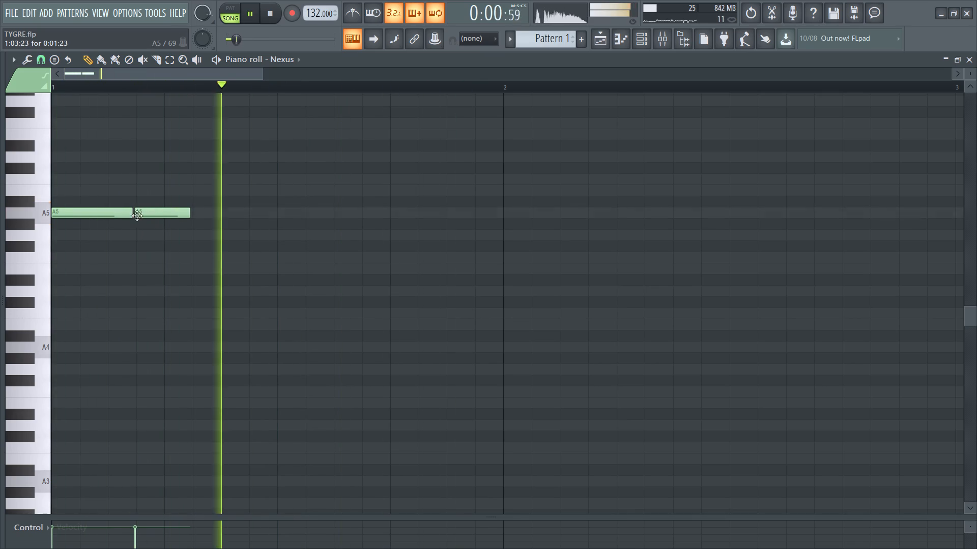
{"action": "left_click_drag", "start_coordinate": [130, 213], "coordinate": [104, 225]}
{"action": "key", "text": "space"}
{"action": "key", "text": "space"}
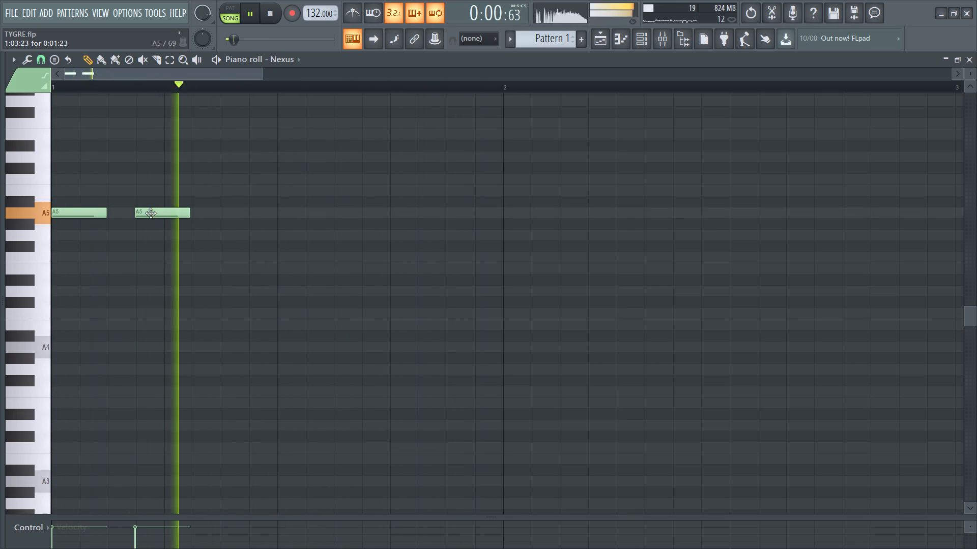
Move the second A5 note earlier to 1:03:01, right after the first, and replay the melody.
{"action": "left_click_drag", "start_coordinate": [151, 213], "coordinate": [125, 219]}
{"action": "key", "text": "space"}
{"action": "key", "text": "space"}
{"action": "key", "text": "space"}
{"action": "key", "text": "space"}
{"action": "left_click", "coordinate": [127, 217]}
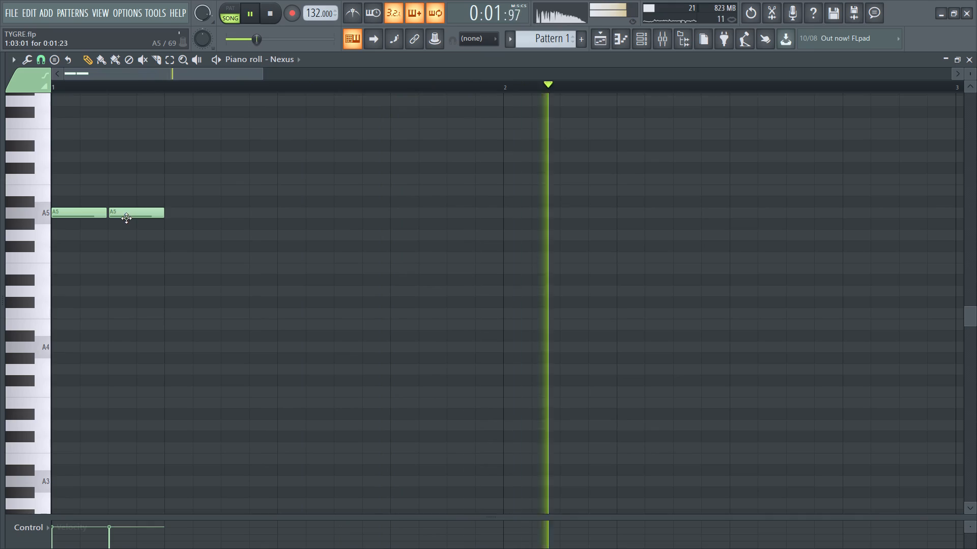
Audition D6 and C6 against the two A5 notes to choose the next melody pitch.
{"action": "key", "text": "e"}
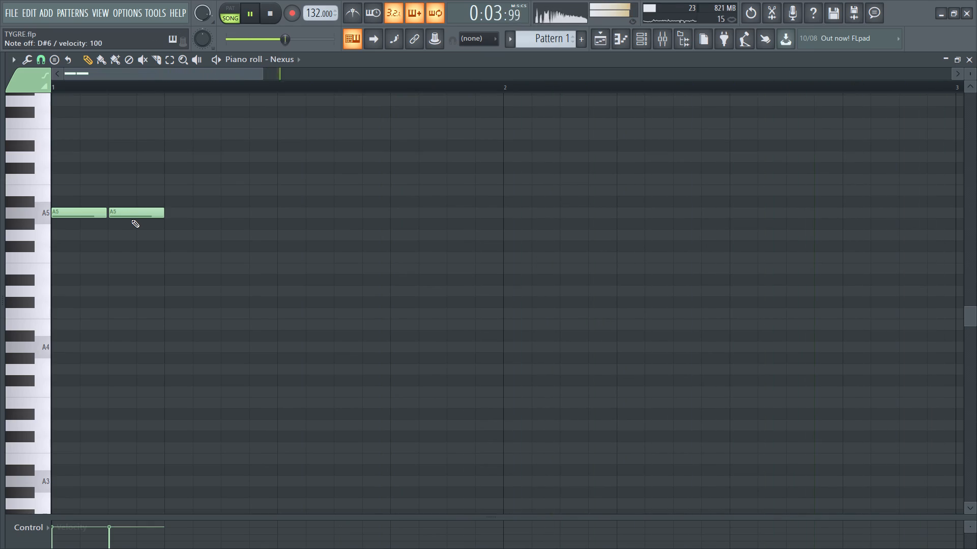
{"action": "key", "text": "space"}
{"action": "key", "text": "space"}
{"action": "left_click", "coordinate": [44, 165]}
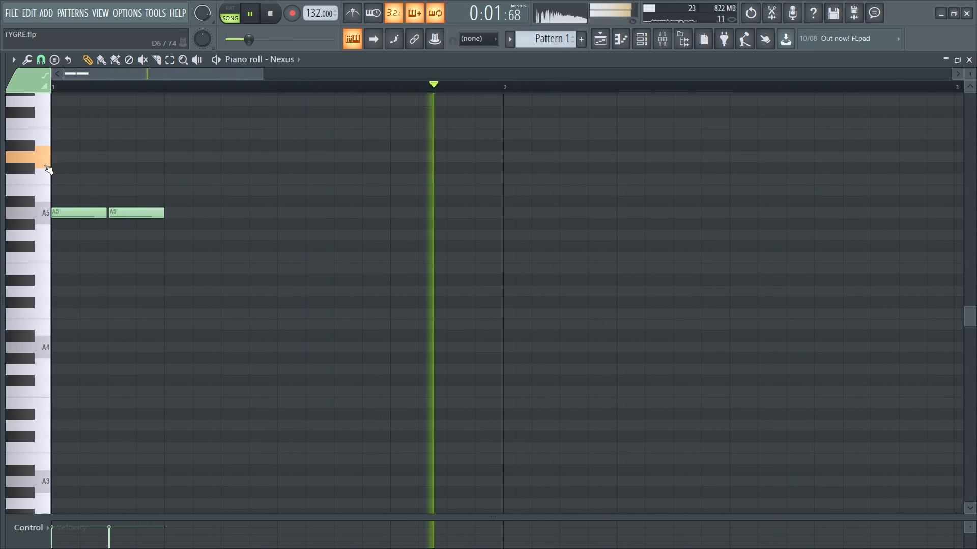
{"action": "key", "text": "space"}
{"action": "key", "text": "space"}
{"action": "left_click", "coordinate": [33, 179]}
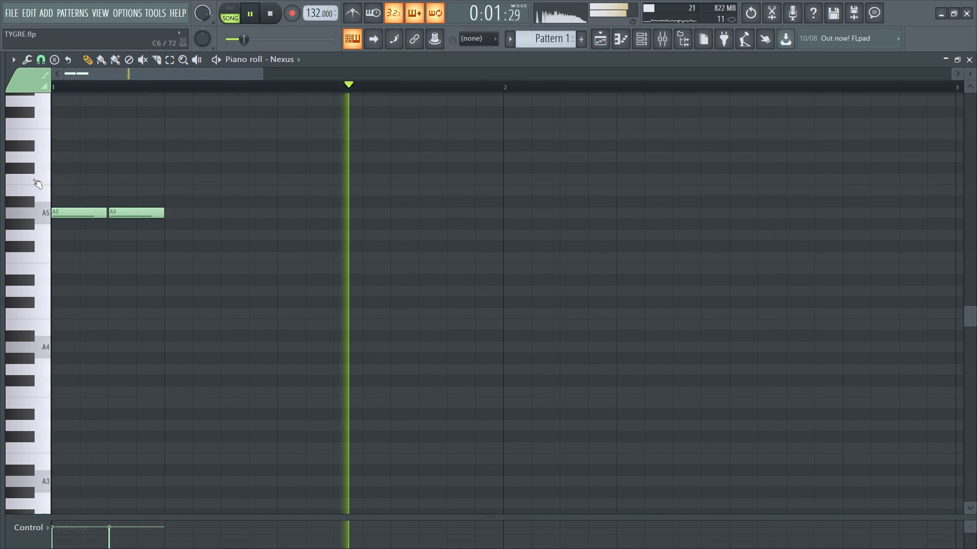
{"action": "key", "text": "space"}
{"action": "key", "text": "space"}
{"action": "key", "text": "space"}
Draw a C6 note at 1:09:00 and a B5 note directly after it, and replay the phrase.
{"action": "left_click", "coordinate": [278, 182]}
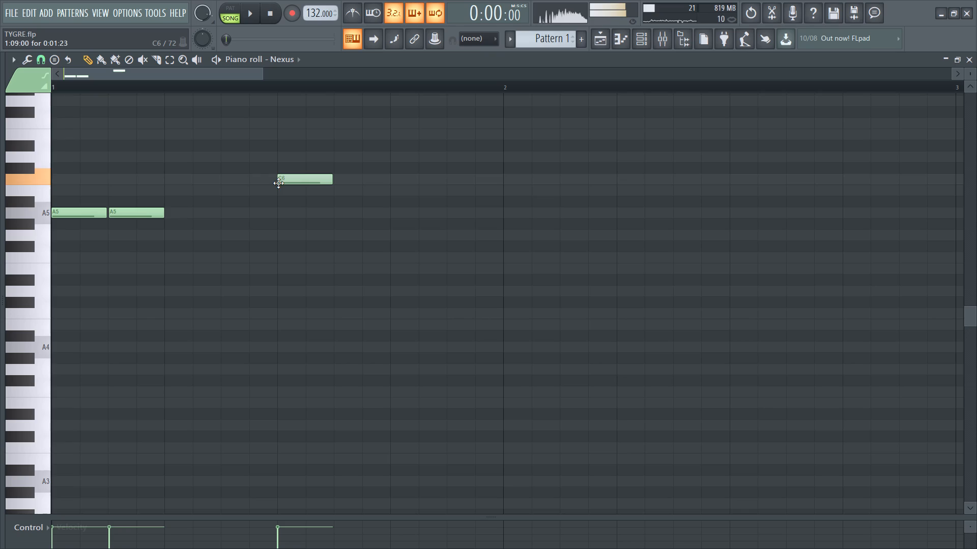
{"action": "left_click_drag", "start_coordinate": [313, 197], "coordinate": [333, 196]}
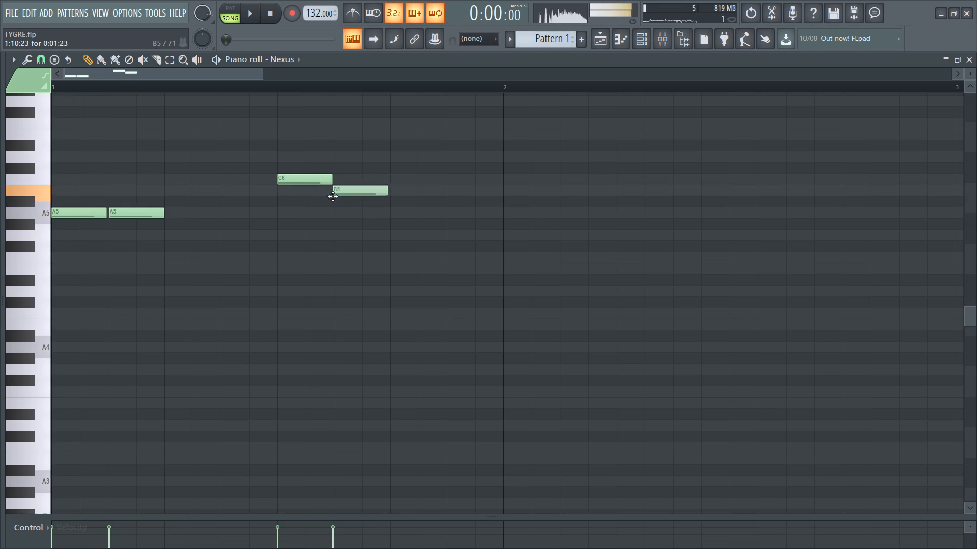
{"action": "left_click_drag", "start_coordinate": [333, 196], "coordinate": [333, 184]}
{"action": "key", "text": "space"}
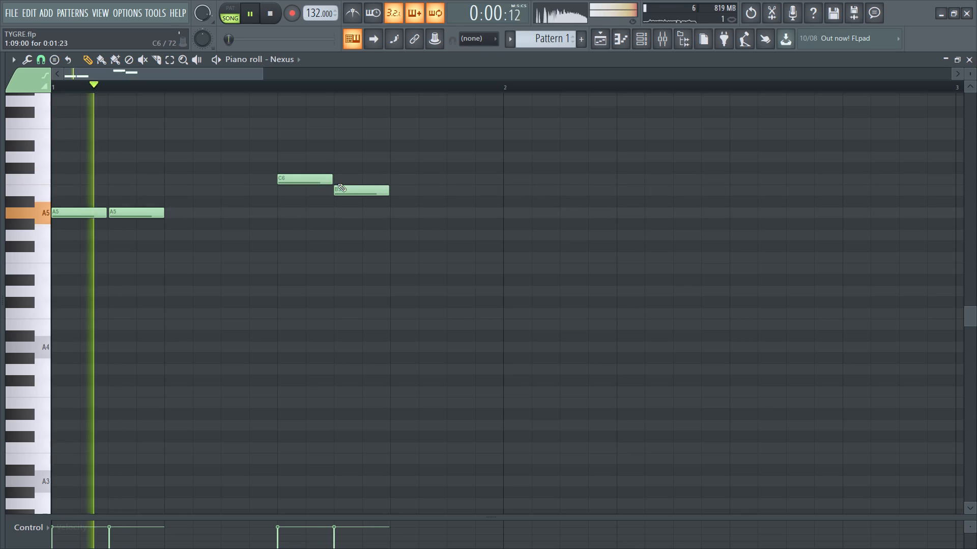
{"action": "key", "text": "space"}
{"action": "key", "text": "space"}
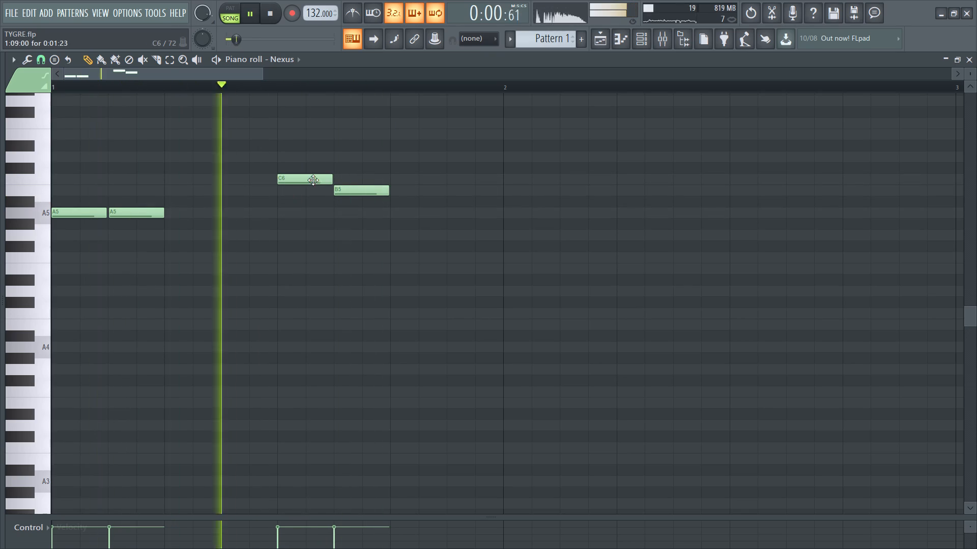
Move the C6 note earlier to 1:07:09, replaying the phrase to check its timing.
{"action": "key", "text": "space"}
{"action": "left_click_drag", "start_coordinate": [303, 180], "coordinate": [275, 176]}
{"action": "key", "text": "space"}
{"action": "key", "text": "space"}
{"action": "key", "text": "space"}
{"action": "left_click_drag", "start_coordinate": [257, 180], "coordinate": [239, 182]}
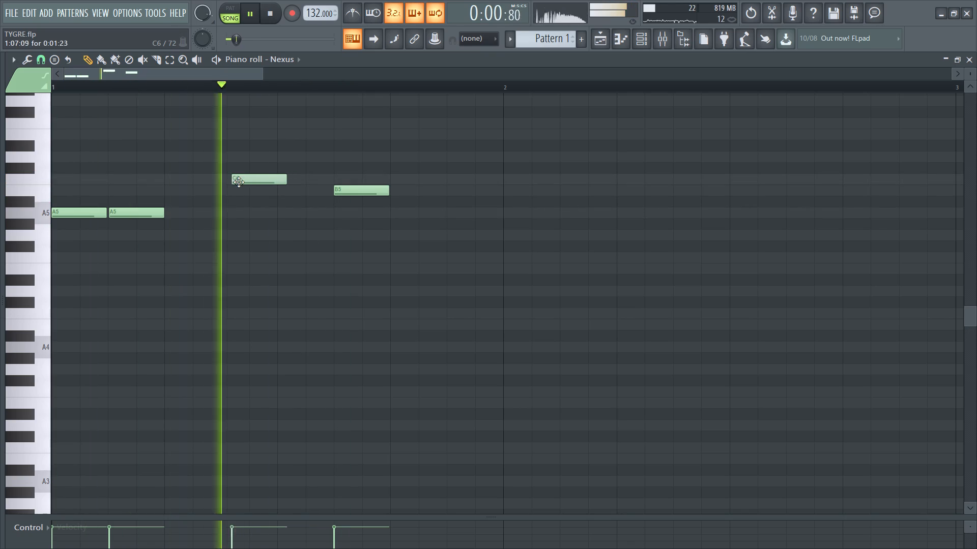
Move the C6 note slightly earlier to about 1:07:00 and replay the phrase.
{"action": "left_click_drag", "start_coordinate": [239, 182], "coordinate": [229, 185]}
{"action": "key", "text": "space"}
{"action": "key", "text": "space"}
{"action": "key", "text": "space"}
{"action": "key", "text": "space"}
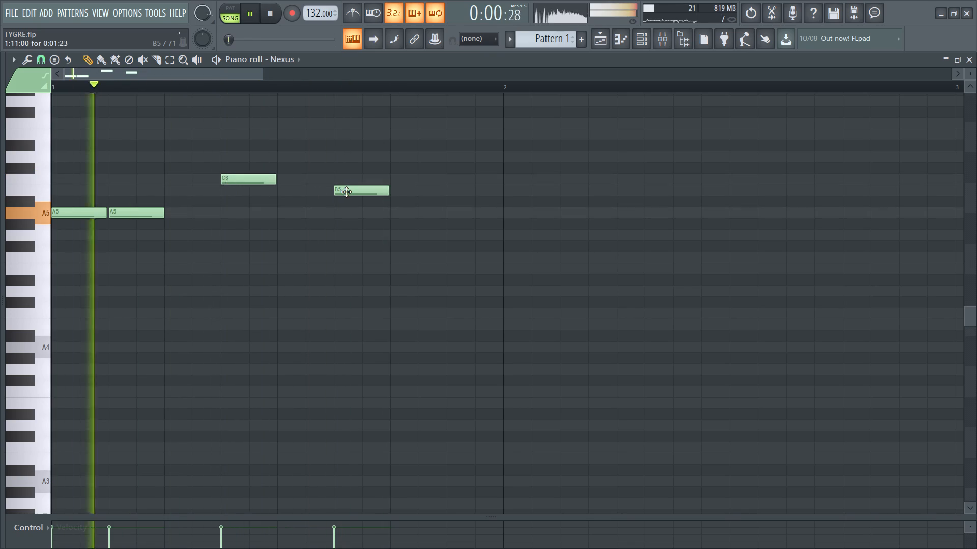
Try the B5 note earlier at 1:10:02 and 1:10:06, settle it at about 1:11:01, and replay the phrase.
{"action": "key", "text": "space"}
{"action": "left_click_drag", "start_coordinate": [347, 194], "coordinate": [320, 196]}
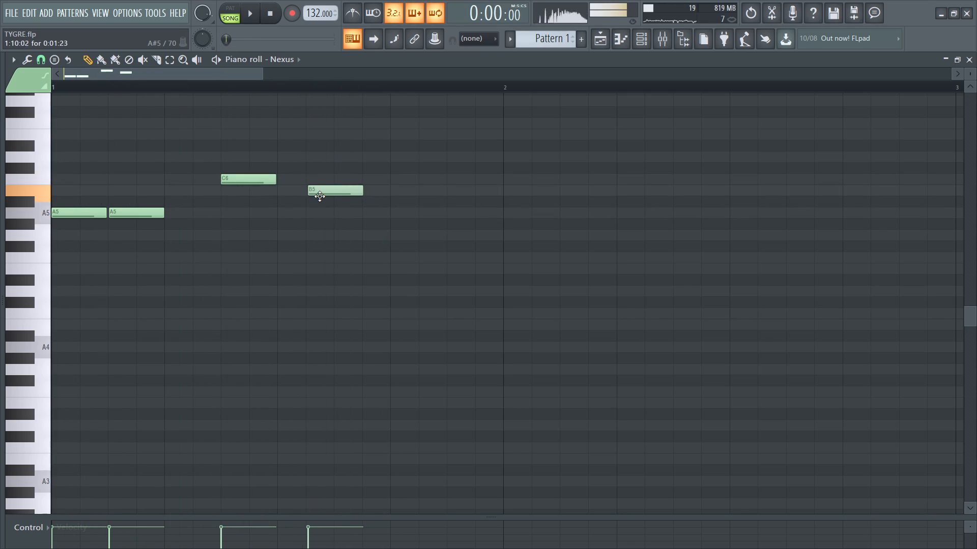
{"action": "key", "text": "space"}
{"action": "left_click_drag", "start_coordinate": [320, 196], "coordinate": [319, 197]}
{"action": "key", "text": "space"}
{"action": "left_click_drag", "start_coordinate": [324, 193], "coordinate": [332, 194]}
{"action": "key", "text": "space"}
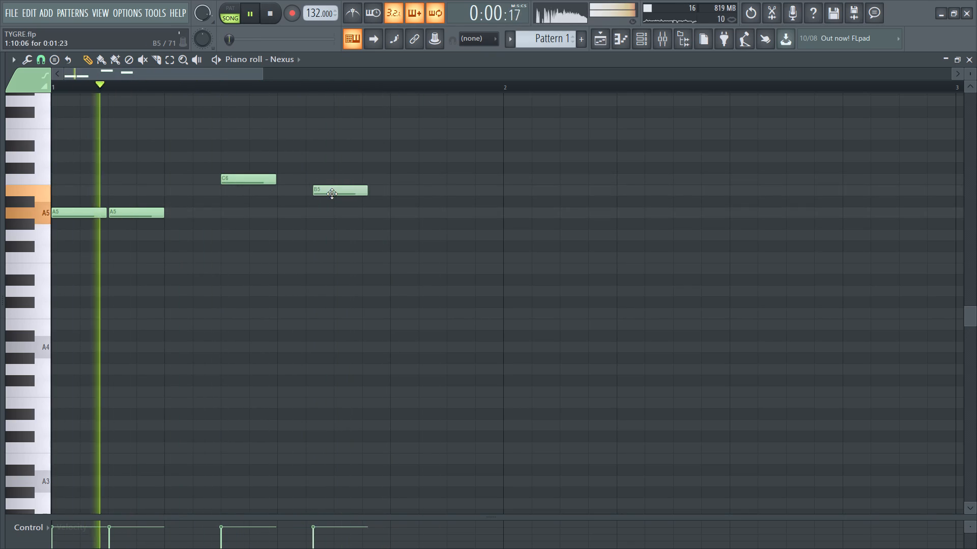
{"action": "left_click_drag", "start_coordinate": [332, 194], "coordinate": [353, 191]}
{"action": "key", "text": "space"}
{"action": "key", "text": "space"}
{"action": "key", "text": "space"}
Add an A5 note directly after the B5 note, at about 1:13:00, and replay the melody.
{"action": "left_click_drag", "start_coordinate": [387, 220], "coordinate": [388, 216]}
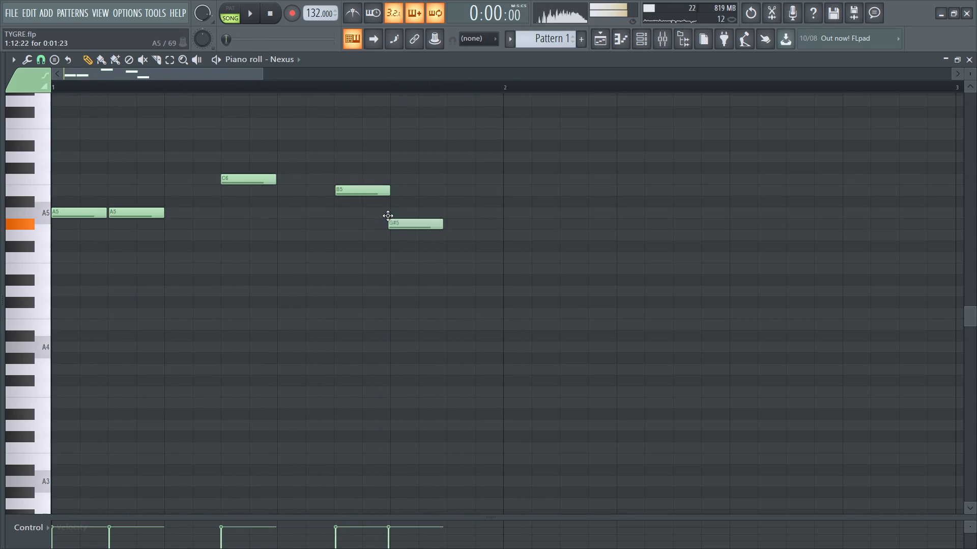
{"action": "left_click_drag", "start_coordinate": [388, 216], "coordinate": [388, 206]}
{"action": "key", "text": "space"}
{"action": "left_click", "coordinate": [399, 213]}
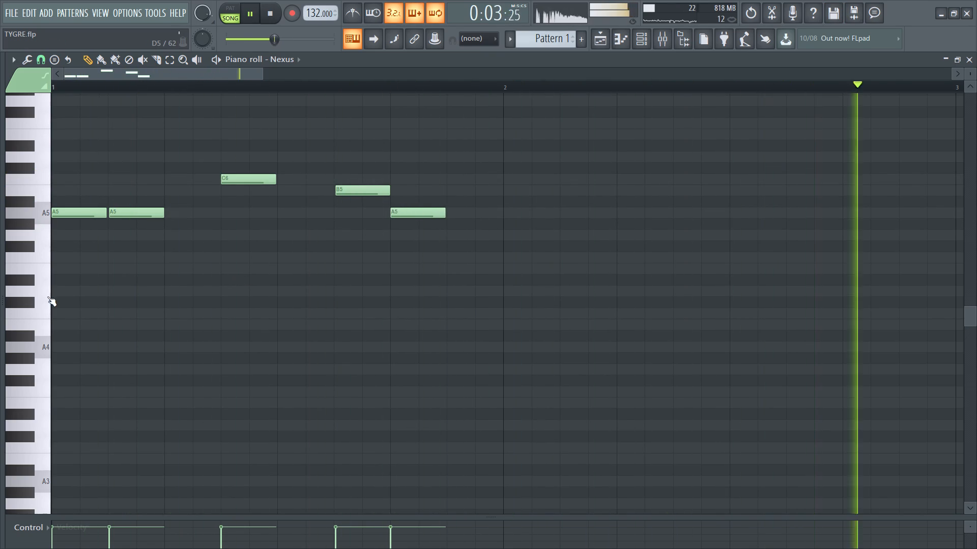
{"action": "key", "text": "space"}
{"action": "key", "text": "space"}
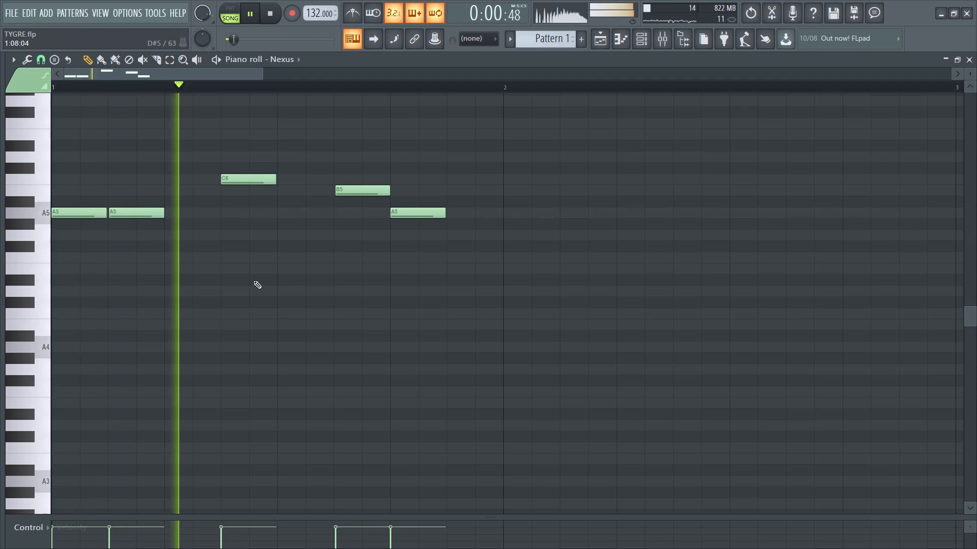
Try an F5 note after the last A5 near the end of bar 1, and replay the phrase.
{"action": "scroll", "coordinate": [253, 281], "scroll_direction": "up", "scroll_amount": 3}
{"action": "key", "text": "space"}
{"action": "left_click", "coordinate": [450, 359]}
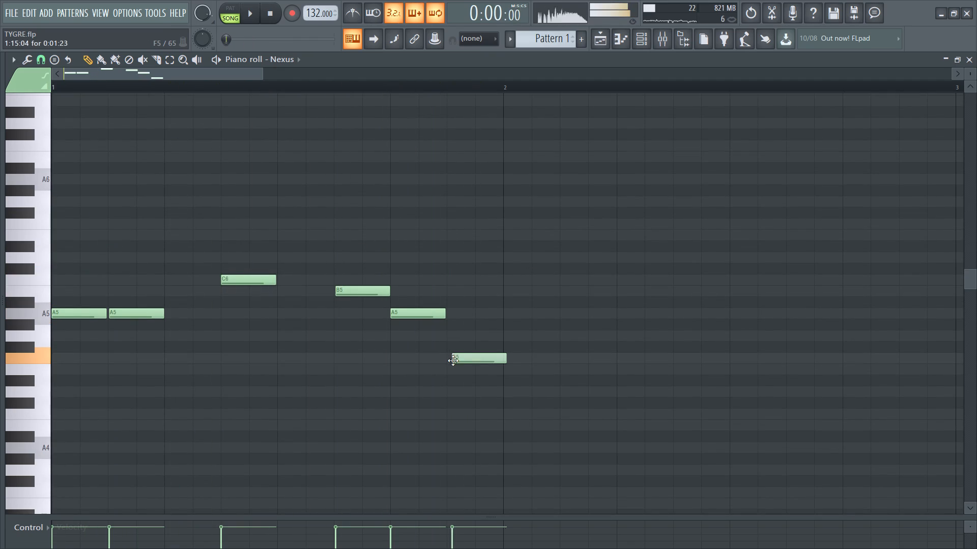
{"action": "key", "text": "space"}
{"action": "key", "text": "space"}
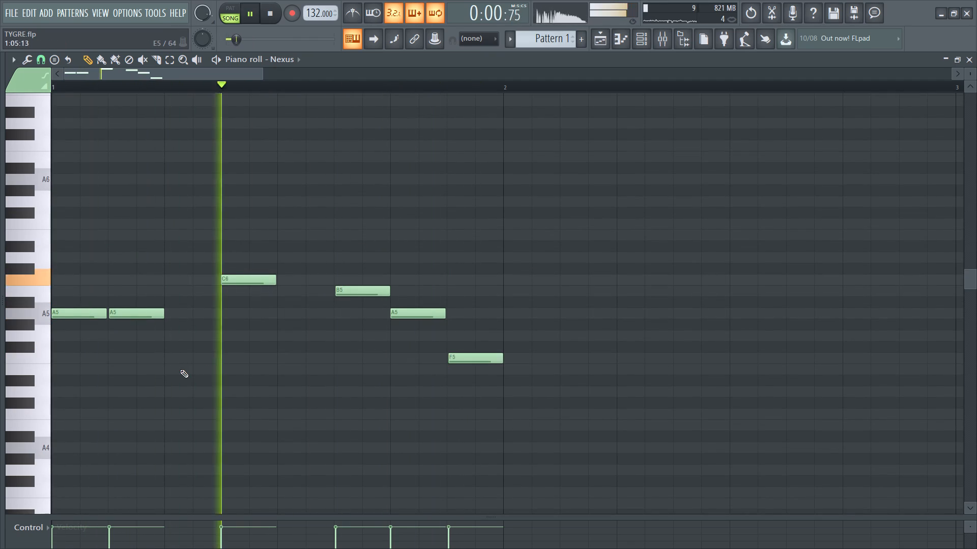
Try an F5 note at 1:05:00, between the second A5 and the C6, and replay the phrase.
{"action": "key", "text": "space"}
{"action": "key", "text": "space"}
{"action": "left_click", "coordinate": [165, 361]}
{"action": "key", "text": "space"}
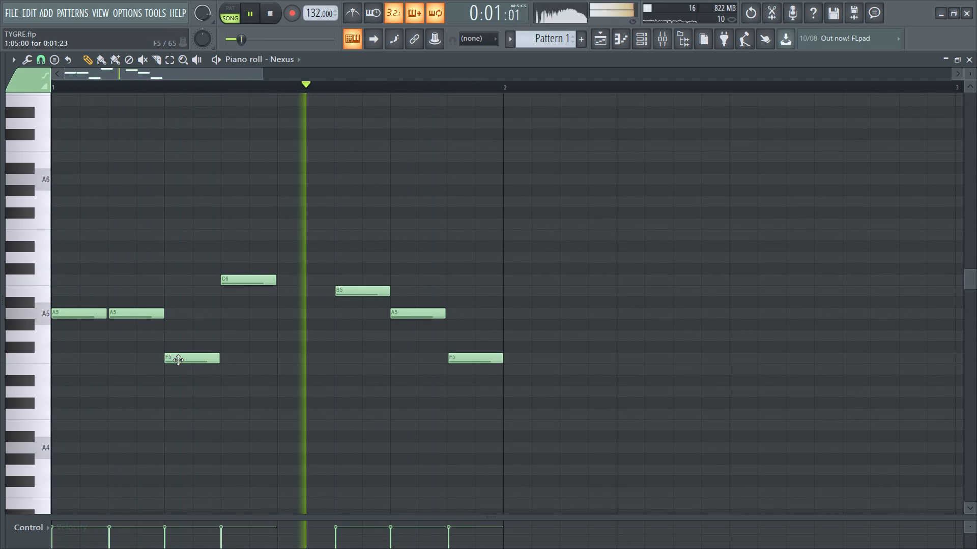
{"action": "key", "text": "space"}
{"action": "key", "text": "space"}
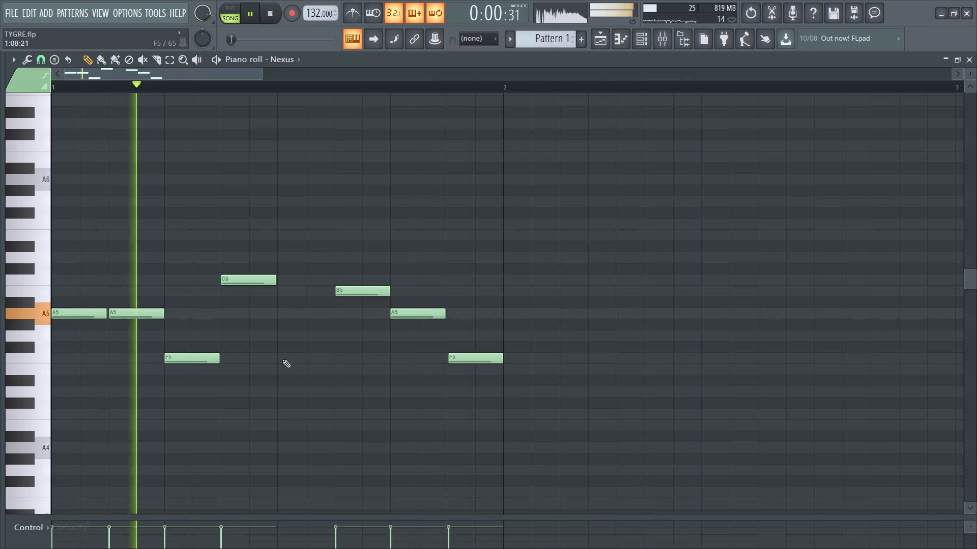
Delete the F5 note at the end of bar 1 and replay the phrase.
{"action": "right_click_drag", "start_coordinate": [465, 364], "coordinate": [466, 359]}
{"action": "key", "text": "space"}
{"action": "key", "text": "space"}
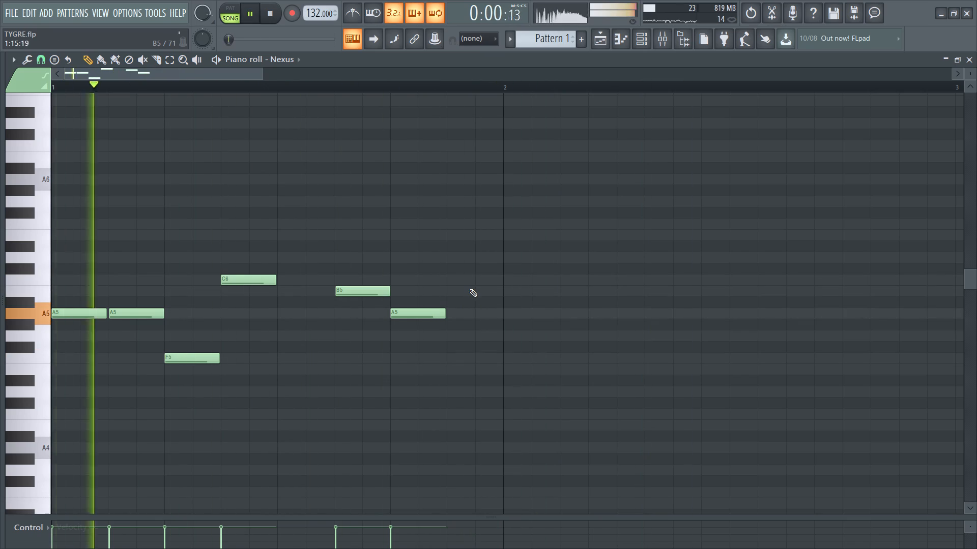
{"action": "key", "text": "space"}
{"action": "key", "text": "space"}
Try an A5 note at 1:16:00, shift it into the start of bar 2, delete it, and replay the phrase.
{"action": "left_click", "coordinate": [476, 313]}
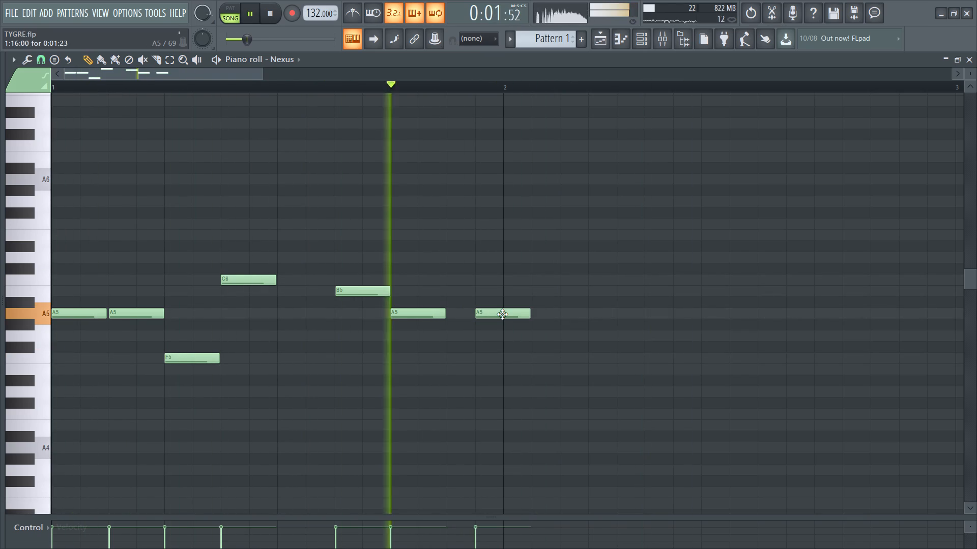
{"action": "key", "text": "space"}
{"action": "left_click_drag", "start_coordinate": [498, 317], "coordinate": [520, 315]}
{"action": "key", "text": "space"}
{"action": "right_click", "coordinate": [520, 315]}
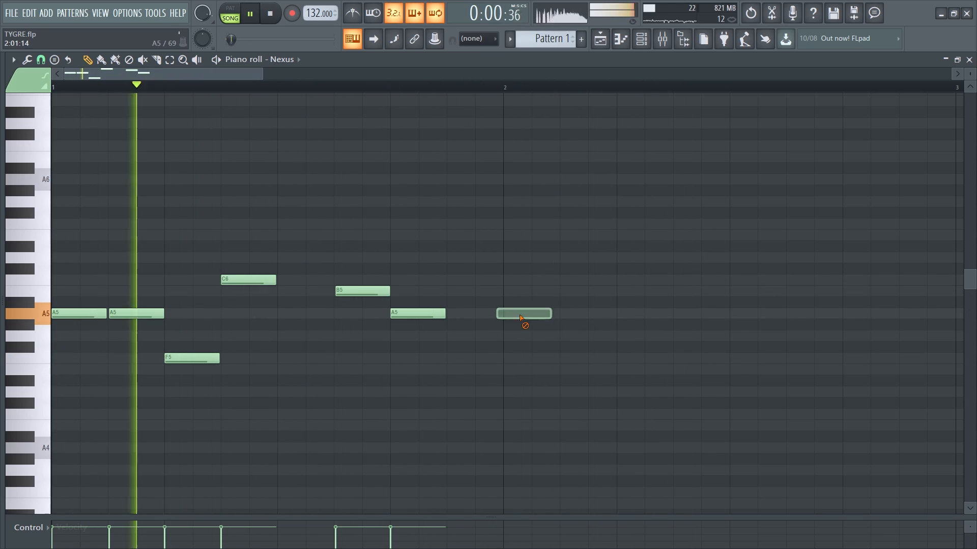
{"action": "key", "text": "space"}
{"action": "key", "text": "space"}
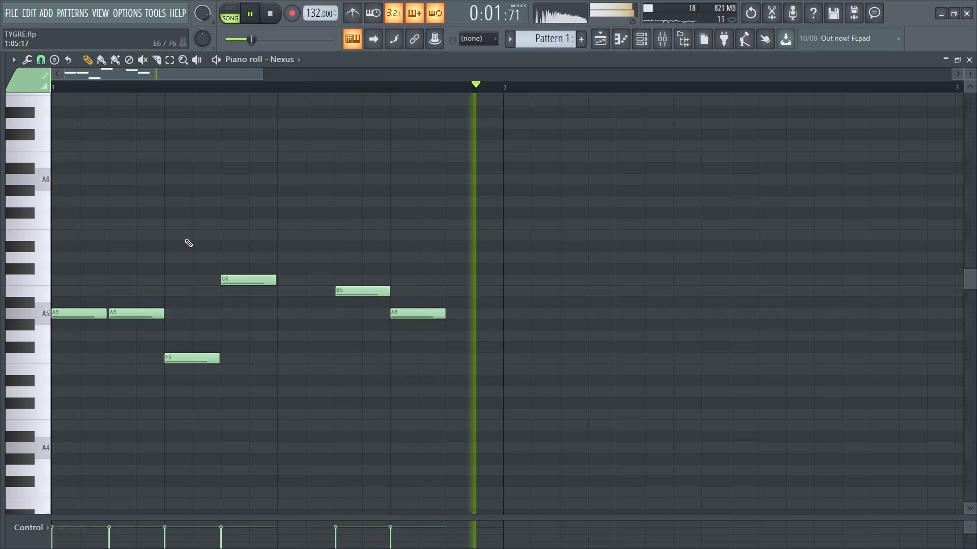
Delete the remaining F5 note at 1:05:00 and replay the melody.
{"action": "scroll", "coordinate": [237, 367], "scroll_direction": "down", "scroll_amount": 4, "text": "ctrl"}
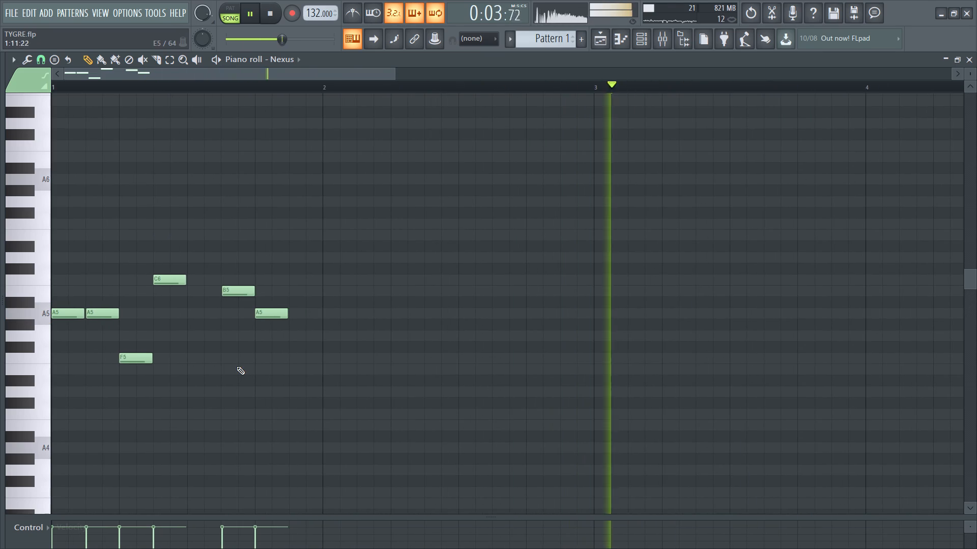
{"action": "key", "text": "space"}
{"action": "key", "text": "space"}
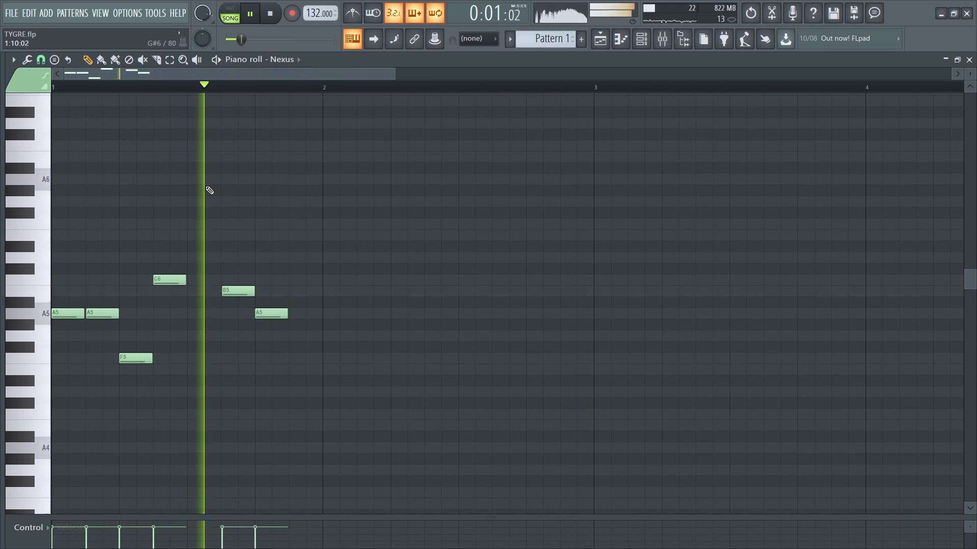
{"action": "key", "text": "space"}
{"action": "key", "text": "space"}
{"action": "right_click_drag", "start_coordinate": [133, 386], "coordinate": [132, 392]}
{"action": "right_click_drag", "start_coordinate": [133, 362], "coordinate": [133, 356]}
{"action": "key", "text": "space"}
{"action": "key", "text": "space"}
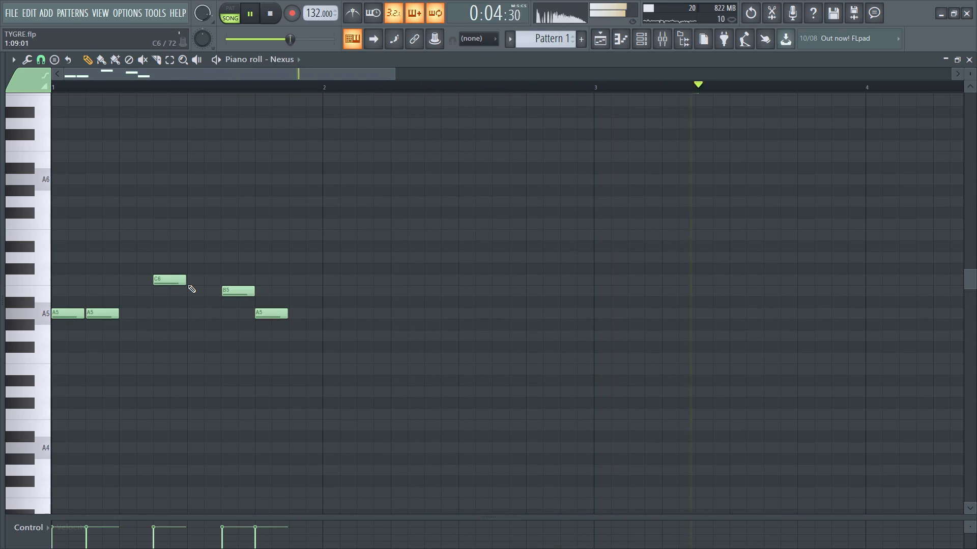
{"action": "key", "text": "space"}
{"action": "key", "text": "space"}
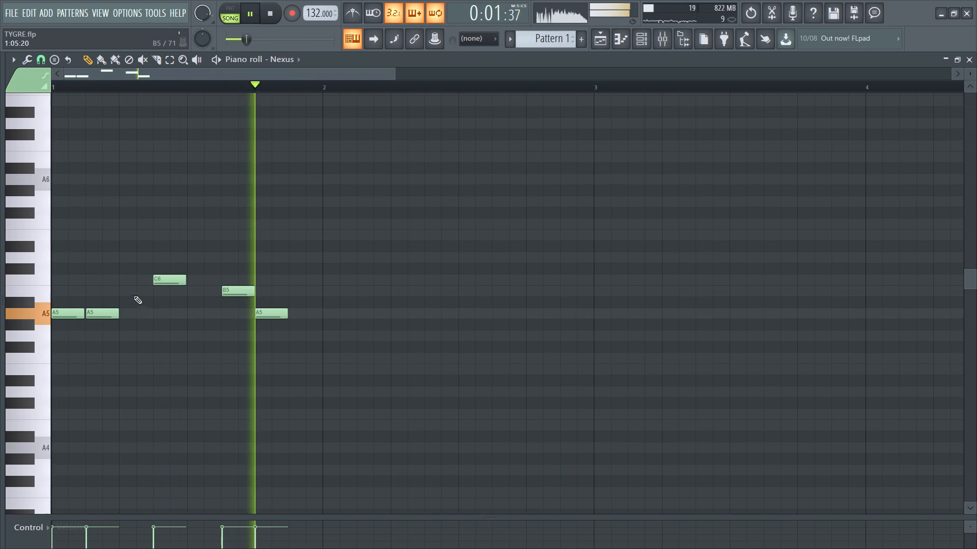
Draw two back-to-back A5 notes in bar 2, at about 2:03:00 and 2:05:00, while replaying the melody.
{"action": "key", "text": "space"}
{"action": "key", "text": "space"}
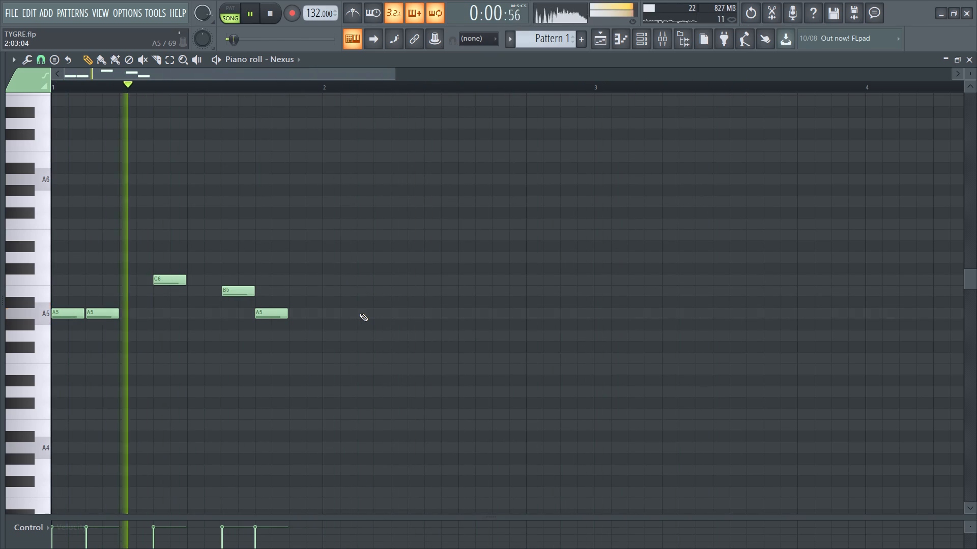
{"action": "left_click", "coordinate": [357, 315]}
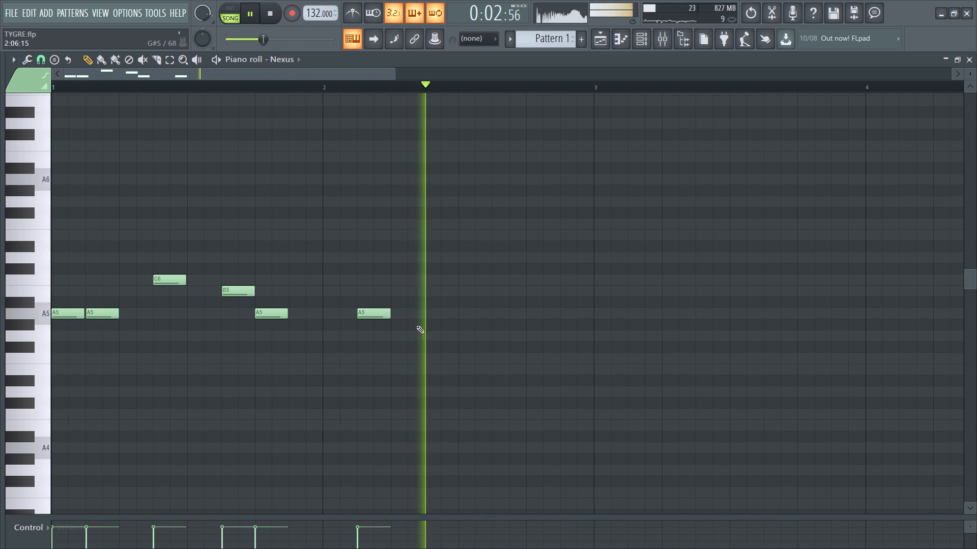
{"action": "key", "text": "space"}
{"action": "key", "text": "space"}
{"action": "left_click", "coordinate": [396, 316]}
{"action": "left_click_drag", "start_coordinate": [409, 315], "coordinate": [403, 316]}
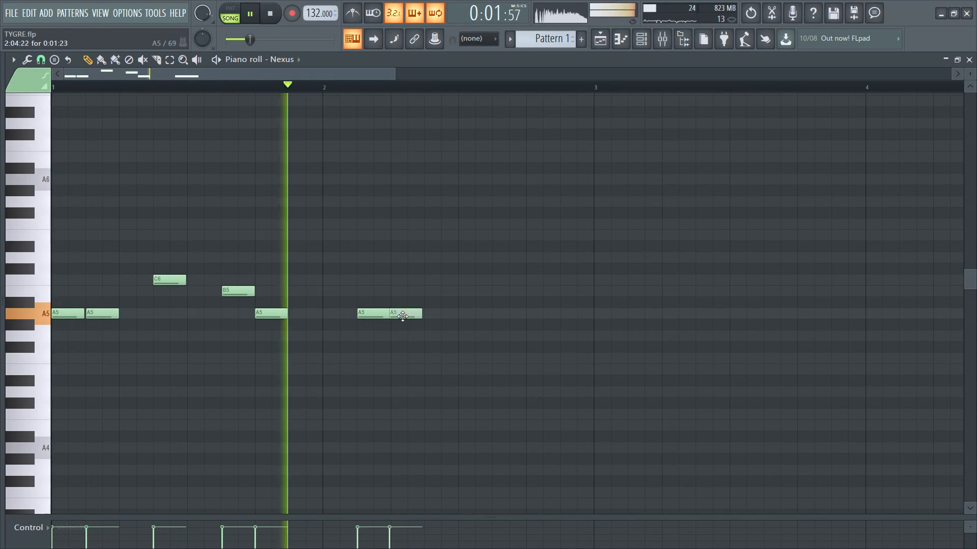
{"action": "left_click_drag", "start_coordinate": [403, 316], "coordinate": [404, 317]}
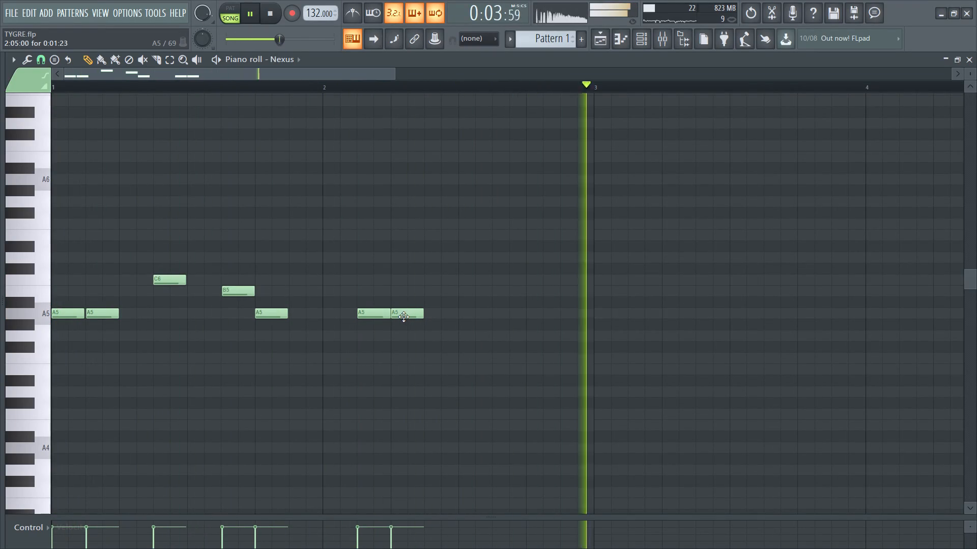
Draw two back-to-back A5 notes in bar 3, starting at 3:01:00.
{"action": "key", "text": "space"}
{"action": "key", "text": "space"}
{"action": "left_click", "coordinate": [594, 313]}
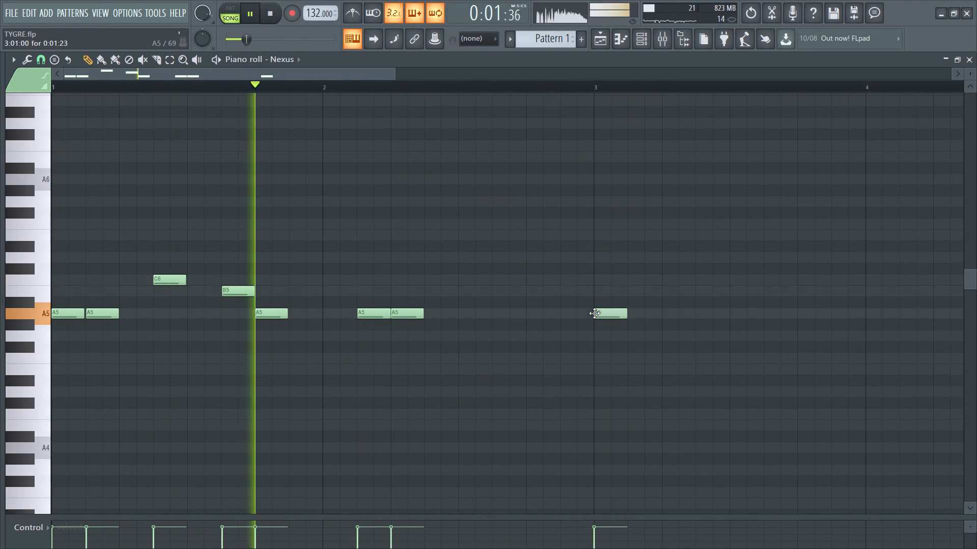
{"action": "left_click", "coordinate": [631, 313]}
{"action": "left_click", "coordinate": [644, 313]}
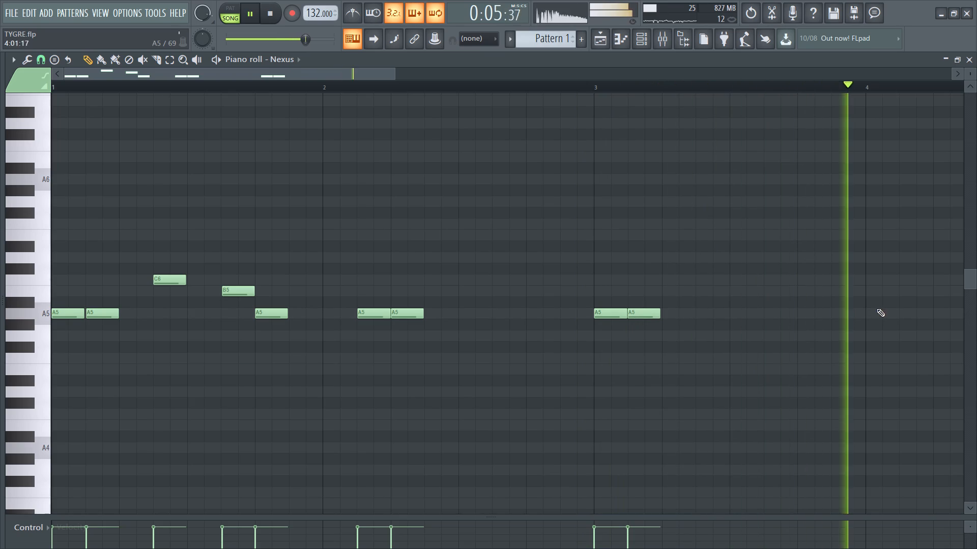
Draw two back-to-back A5 notes in bar 4, at about 4:03:00 and 4:05:00, and replay the pattern.
{"action": "scroll", "coordinate": [724, 324], "scroll_direction": "down", "scroll_amount": 3, "text": "ctrl"}
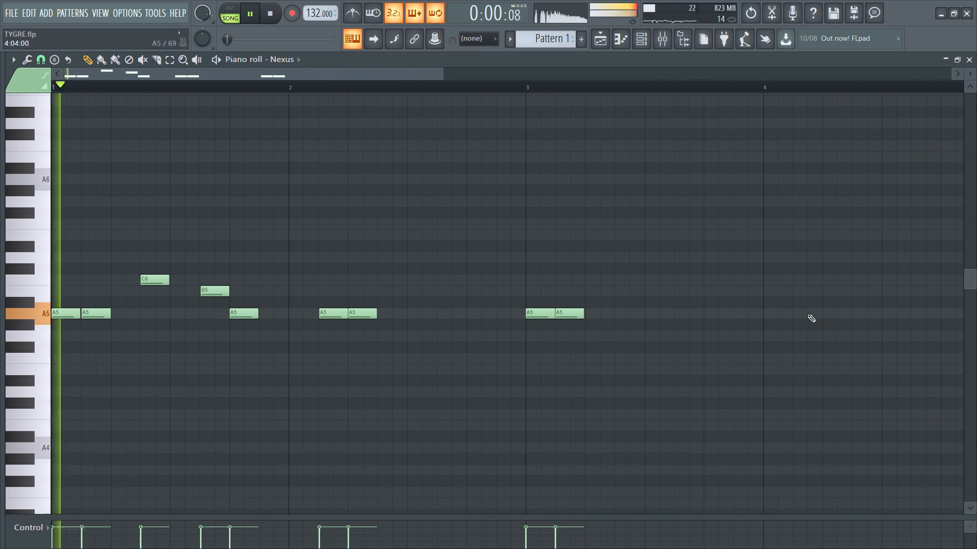
{"action": "left_click", "coordinate": [798, 313]}
{"action": "left_click_drag", "start_coordinate": [809, 312], "coordinate": [804, 312]}
{"action": "key", "text": "space"}
{"action": "key", "text": "space"}
{"action": "left_click", "coordinate": [826, 315]}
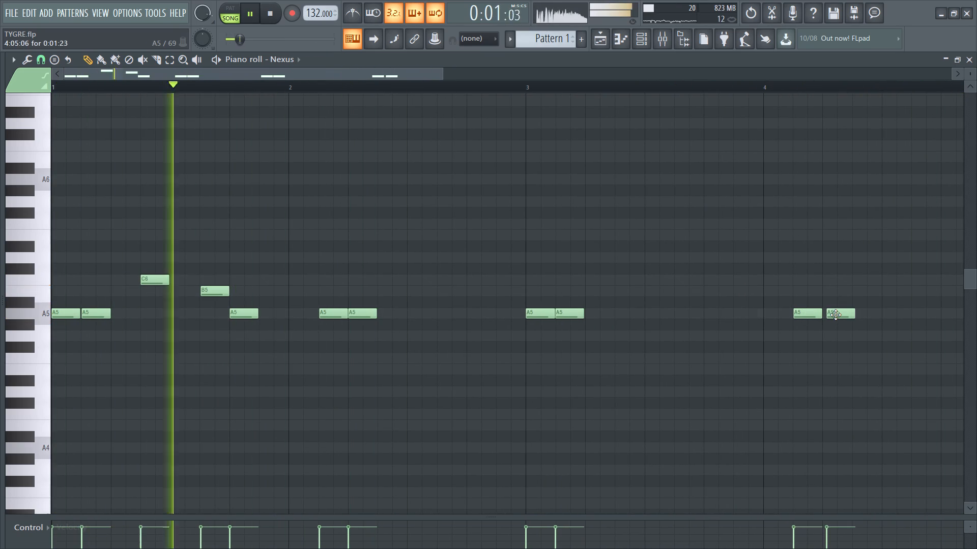
{"action": "left_click", "coordinate": [836, 315]}
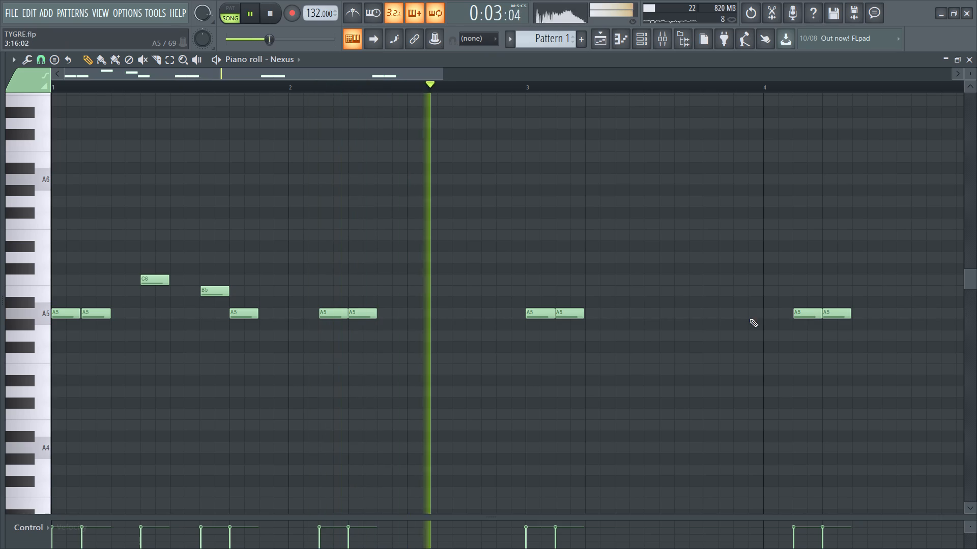
{"action": "key", "text": "space"}
{"action": "key", "text": "space"}
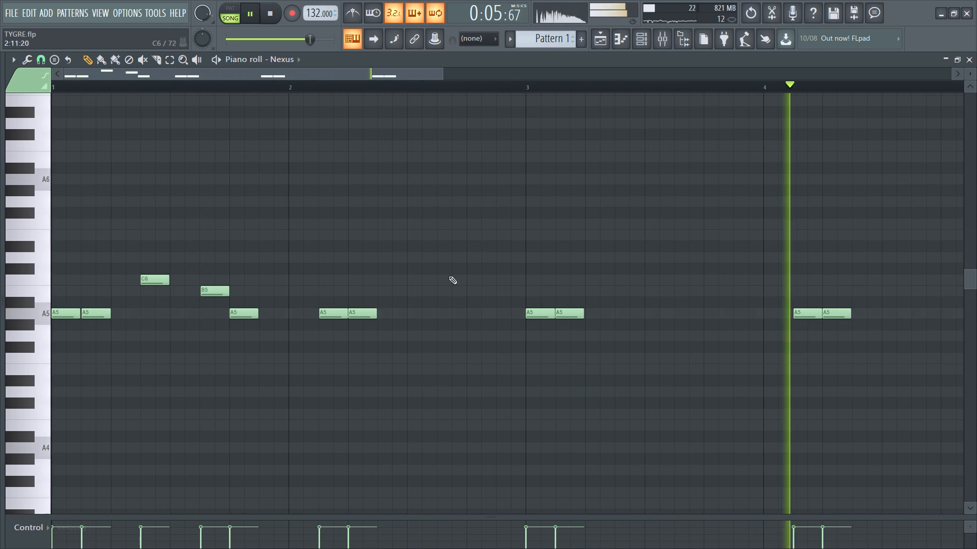
Audition candidate pitches, including F#6, against the looping melody.
{"action": "key", "text": "y"}
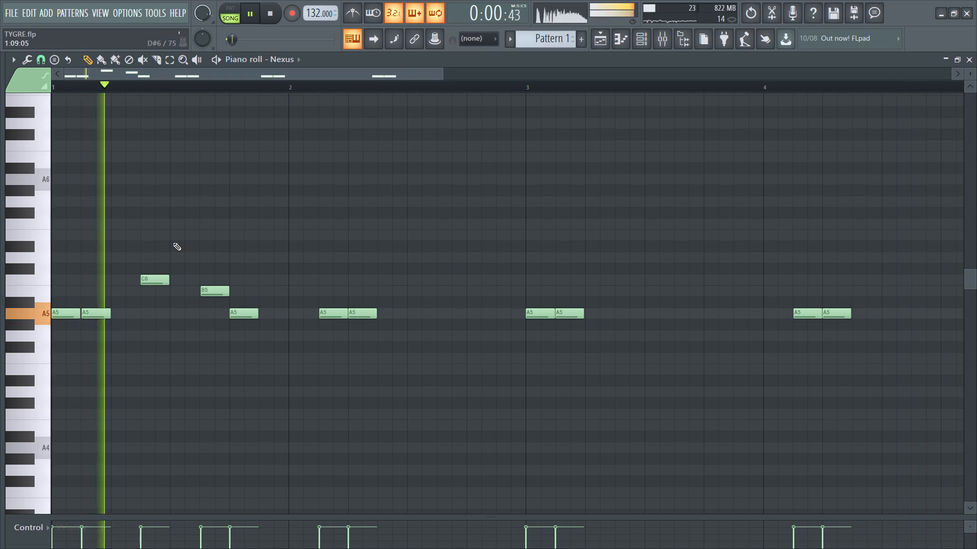
{"action": "key", "text": "t"}
{"action": "key", "text": "t"}
{"action": "key", "text": "t"}
{"action": "key", "text": "t"}
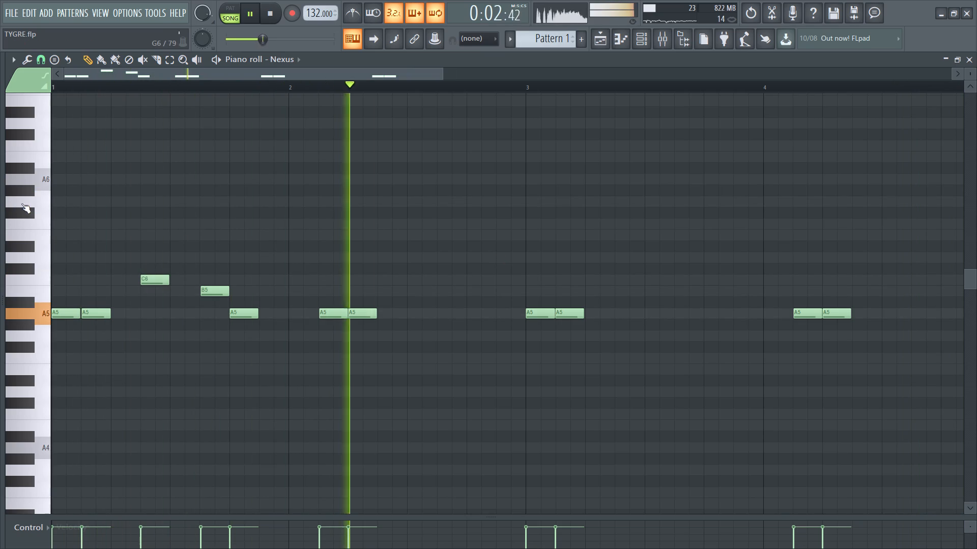
{"action": "left_click", "coordinate": [24, 231]}
{"action": "left_click", "coordinate": [27, 211]}
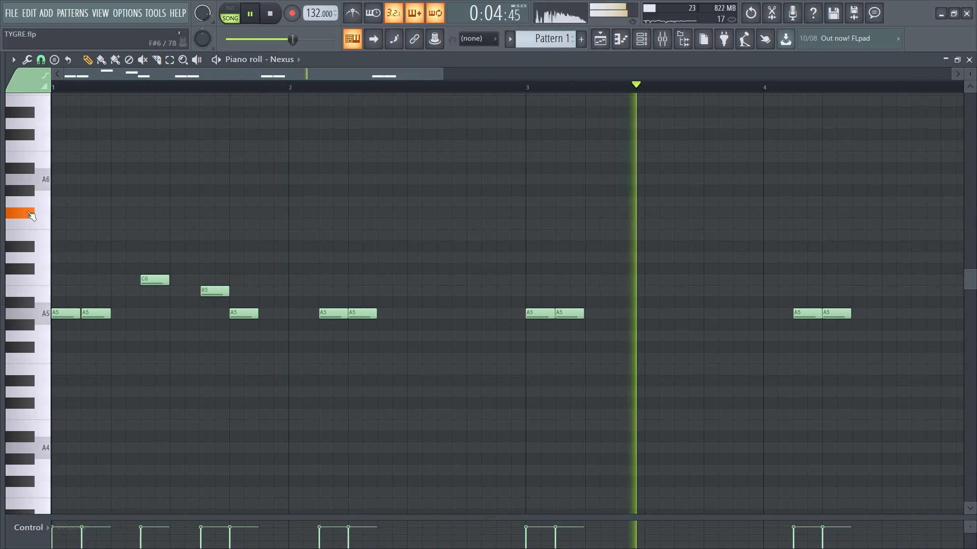
{"action": "key", "text": "space"}
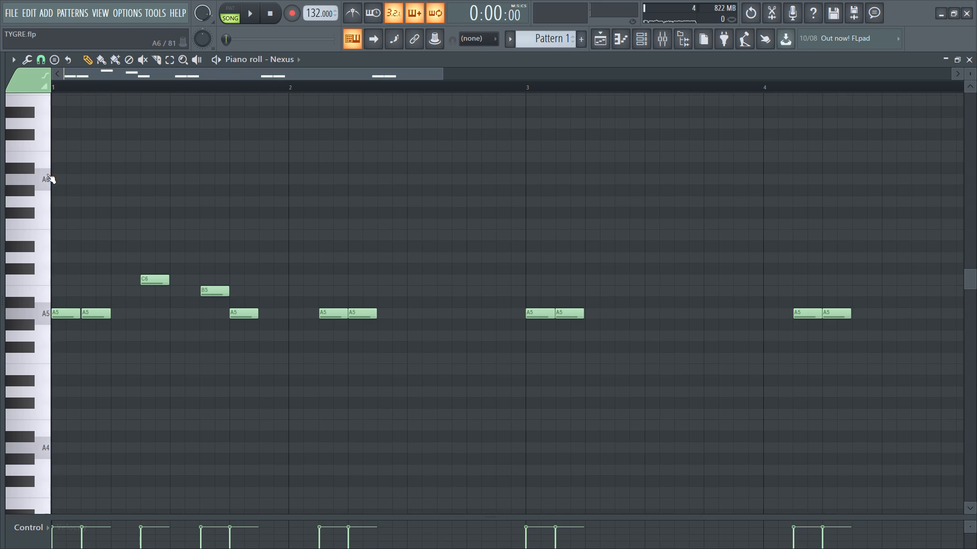
Move the C6 note in bar 1 to 1:09:01, just before the B5, replaying the melody to check the timing.
{"action": "key", "text": "space"}
{"action": "key", "text": "space"}
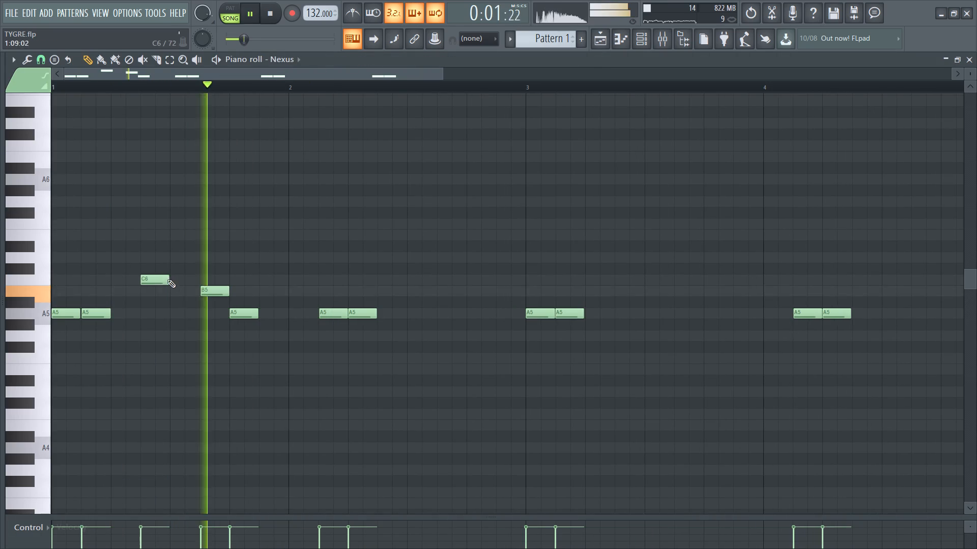
{"action": "left_click_drag", "start_coordinate": [149, 281], "coordinate": [165, 284]}
{"action": "key", "text": "space"}
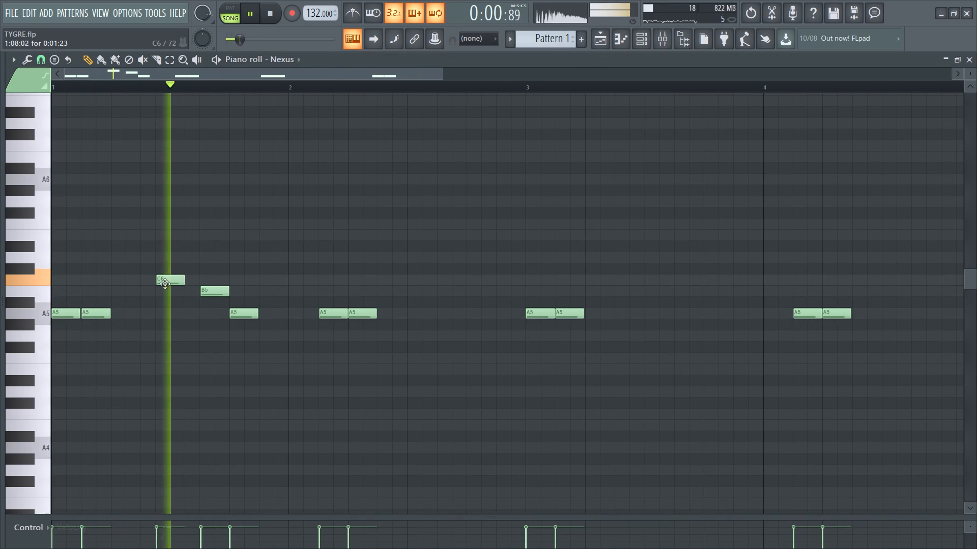
{"action": "key", "text": "space"}
{"action": "key", "text": "space"}
{"action": "left_click_drag", "start_coordinate": [167, 284], "coordinate": [182, 285]}
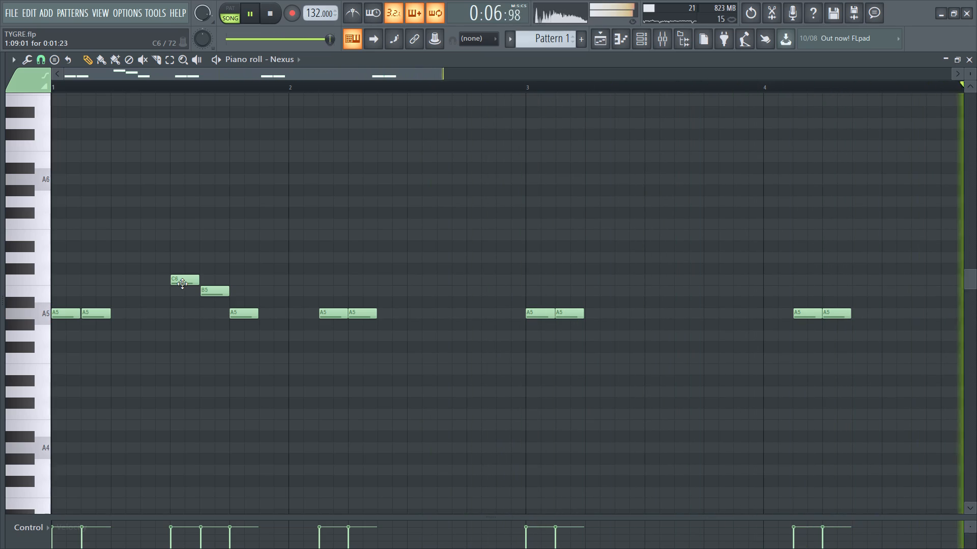
Add an E6 note in bar 1 at 1:05:01, after the opening A5 pair, and replay the melody.
{"action": "key", "text": "space"}
{"action": "key", "text": "space"}
{"action": "key", "text": "space"}
{"action": "left_click_drag", "start_coordinate": [126, 232], "coordinate": [109, 226]}
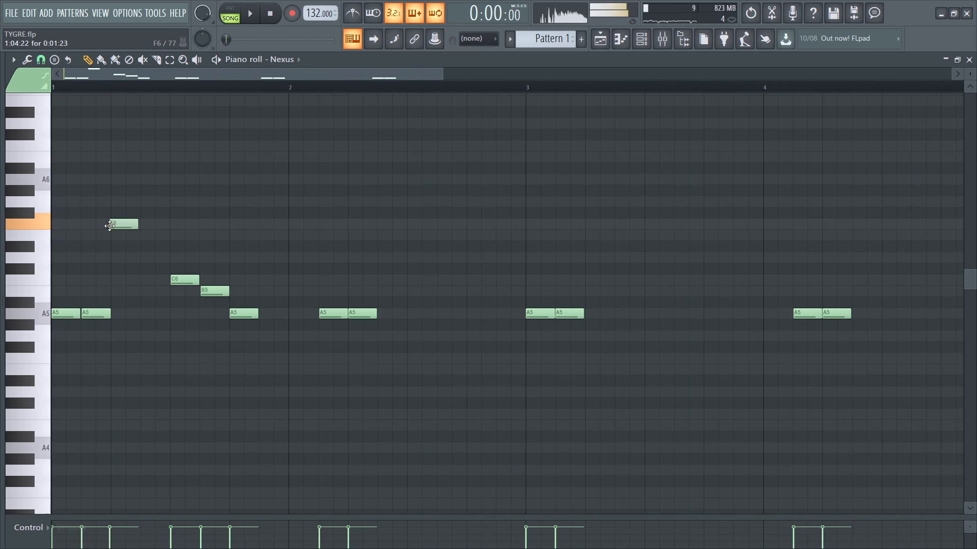
{"action": "left_click_drag", "start_coordinate": [109, 226], "coordinate": [110, 234]}
{"action": "key", "text": "space"}
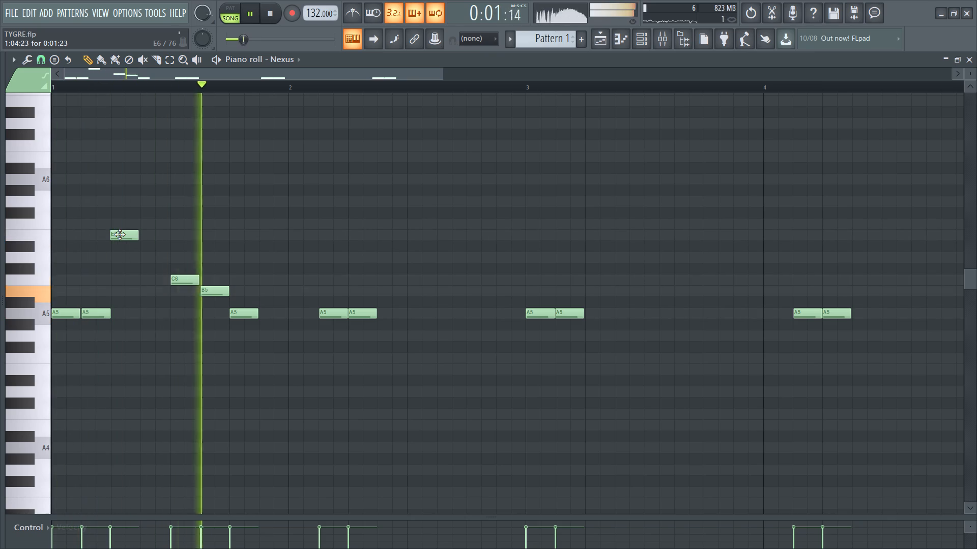
{"action": "left_click", "coordinate": [120, 234]}
{"action": "key", "text": "space"}
{"action": "key", "text": "space"}
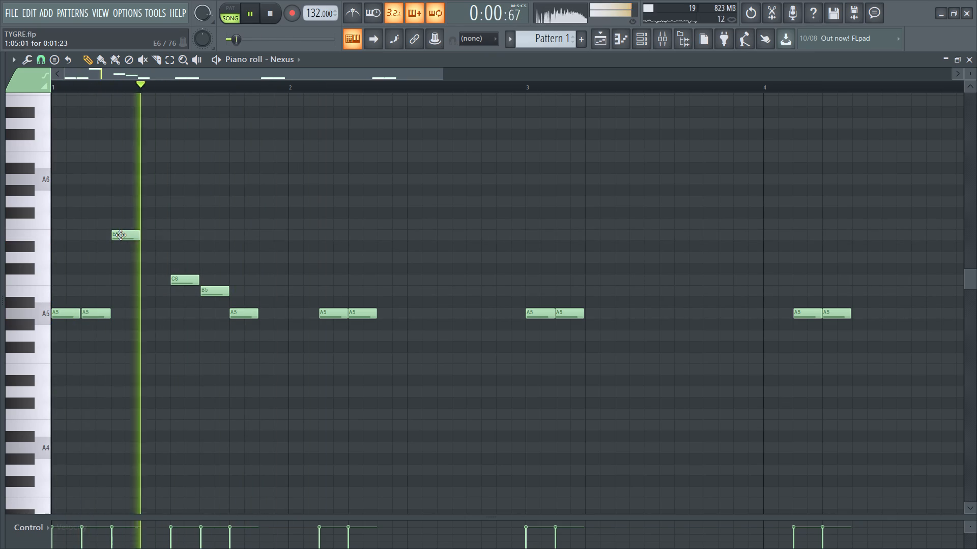
{"action": "key", "text": "space"}
{"action": "key", "text": "space"}
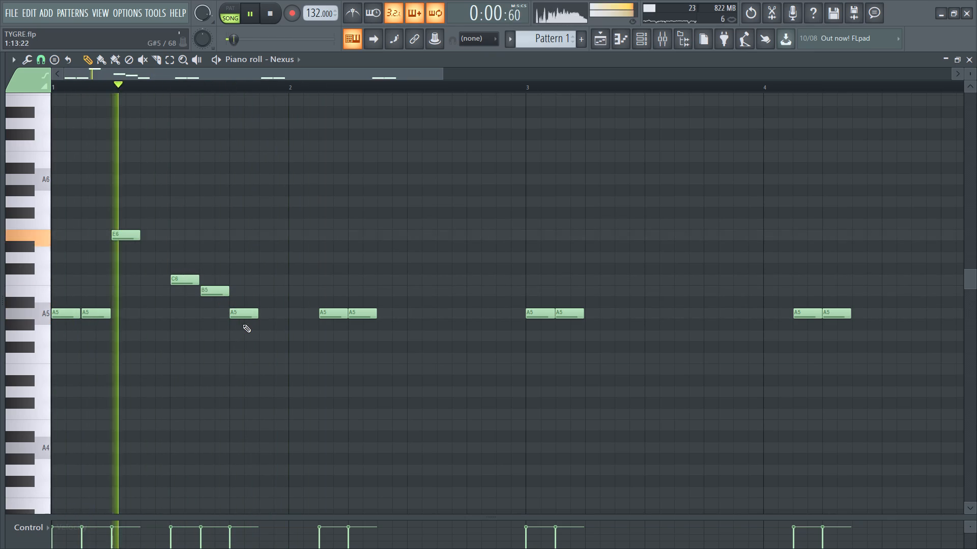
Move bar 1's last A5 note to about 1:15:00, replaying the melody to check the timing.
{"action": "left_click_drag", "start_coordinate": [244, 316], "coordinate": [260, 316]}
{"action": "left_click", "coordinate": [260, 316]}
{"action": "key", "text": "space"}
{"action": "key", "text": "space"}
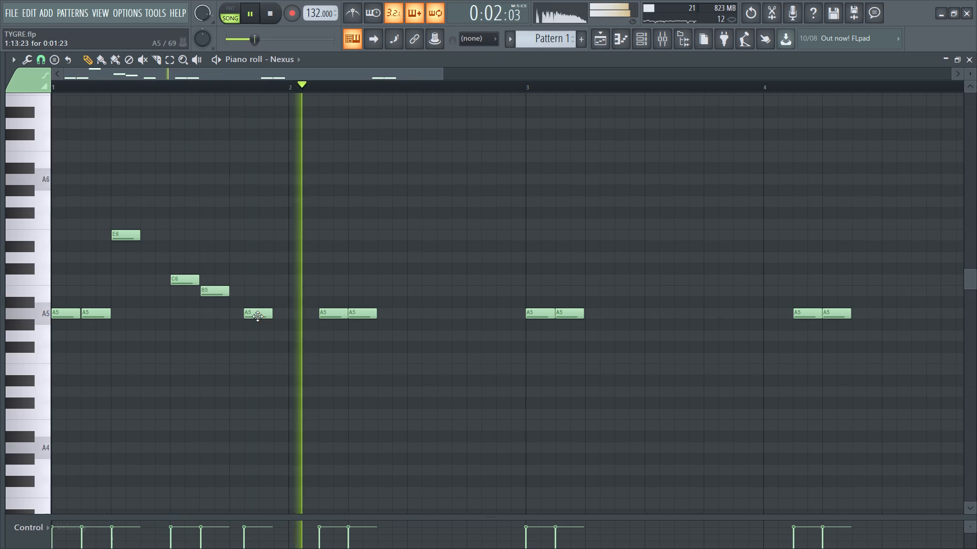
{"action": "left_click_drag", "start_coordinate": [257, 316], "coordinate": [272, 318]}
{"action": "key", "text": "space"}
{"action": "key", "text": "space"}
{"action": "key", "text": "space"}
{"action": "key", "text": "space"}
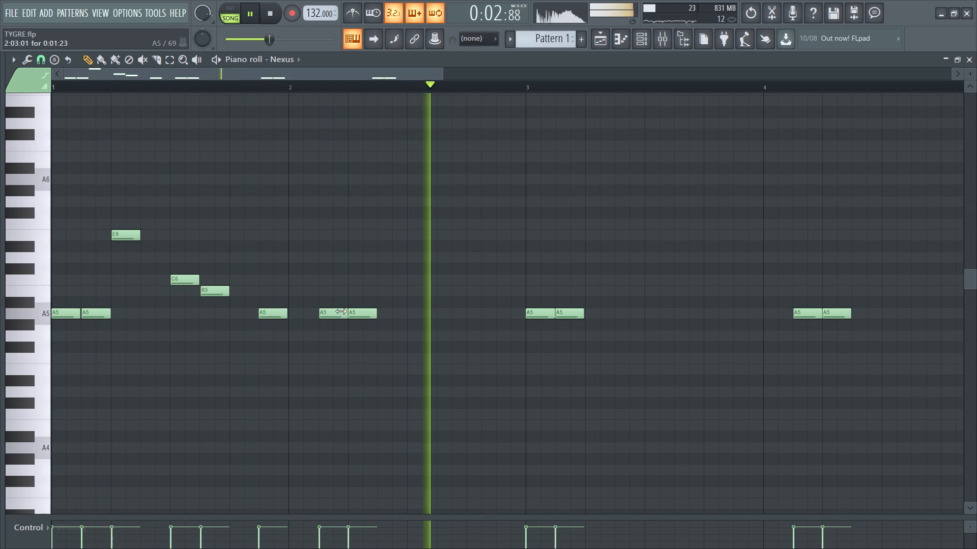
{"action": "key", "text": "space"}
{"action": "key", "text": "space"}
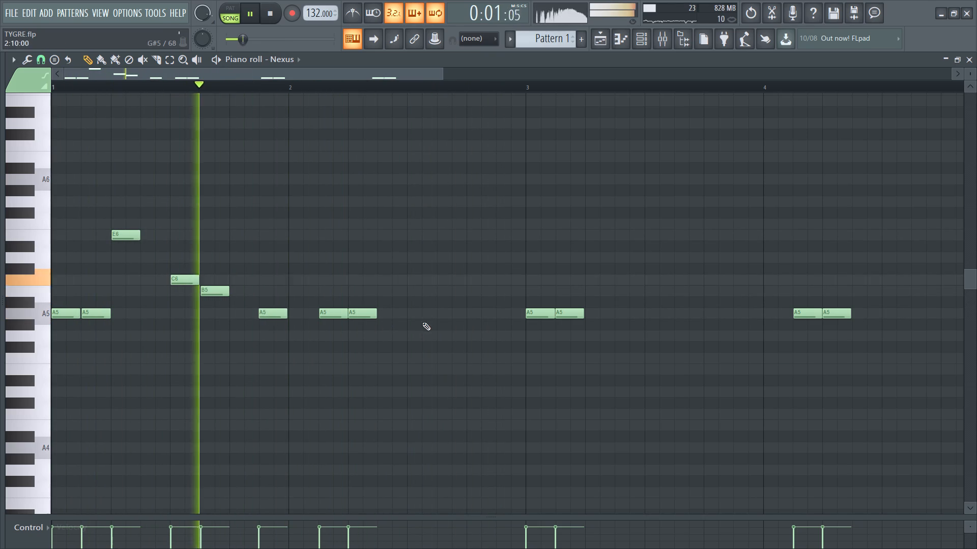
Draw a G5 at 2:07:01 and an A5 at about 2:09:00 in bar 2, following the A5 pair.
{"action": "key", "text": "space"}
{"action": "left_click_drag", "start_coordinate": [384, 339], "coordinate": [383, 339]}
{"action": "key", "text": "space"}
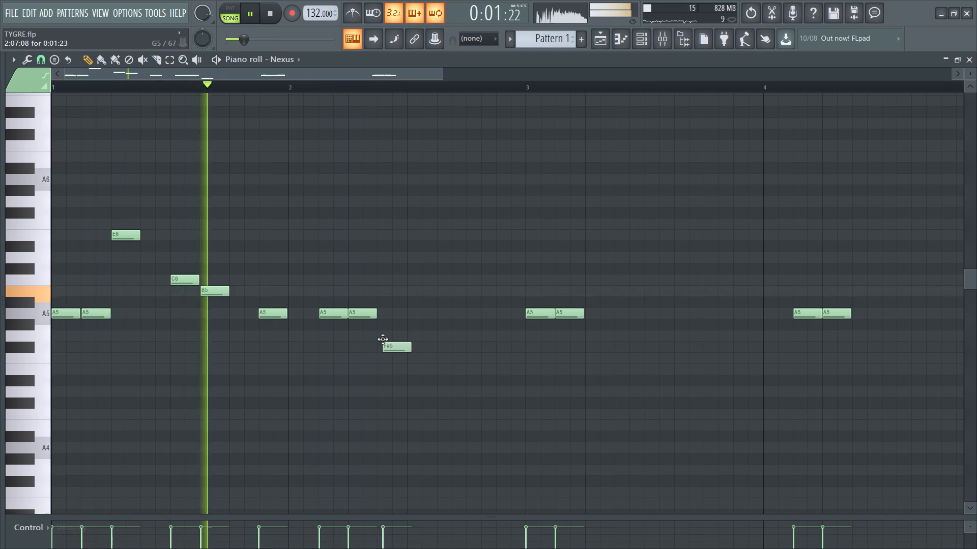
{"action": "left_click_drag", "start_coordinate": [383, 339], "coordinate": [377, 338]}
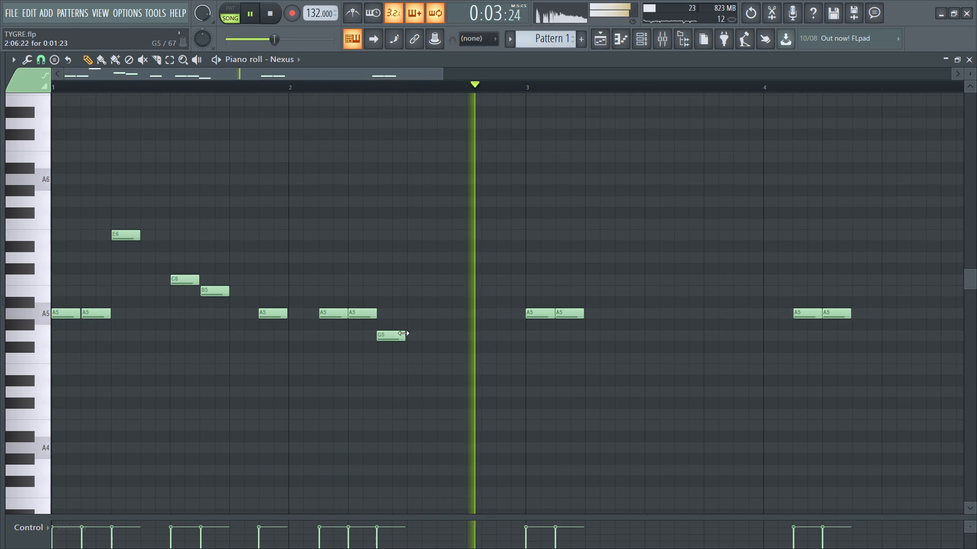
{"action": "key", "text": "space"}
{"action": "left_click", "coordinate": [394, 336]}
{"action": "left_click_drag", "start_coordinate": [404, 303], "coordinate": [406, 319]}
{"action": "key", "text": "space"}
{"action": "left_click", "coordinate": [391, 340]}
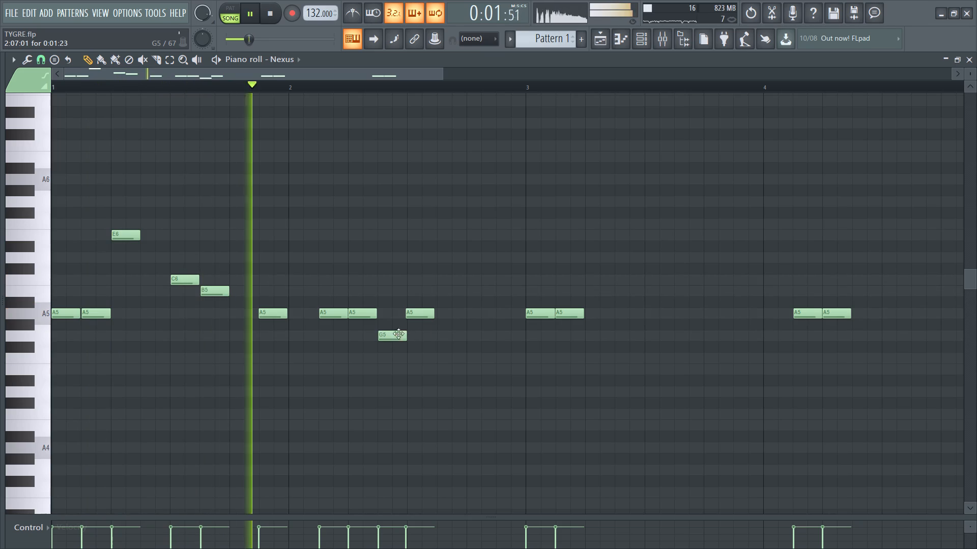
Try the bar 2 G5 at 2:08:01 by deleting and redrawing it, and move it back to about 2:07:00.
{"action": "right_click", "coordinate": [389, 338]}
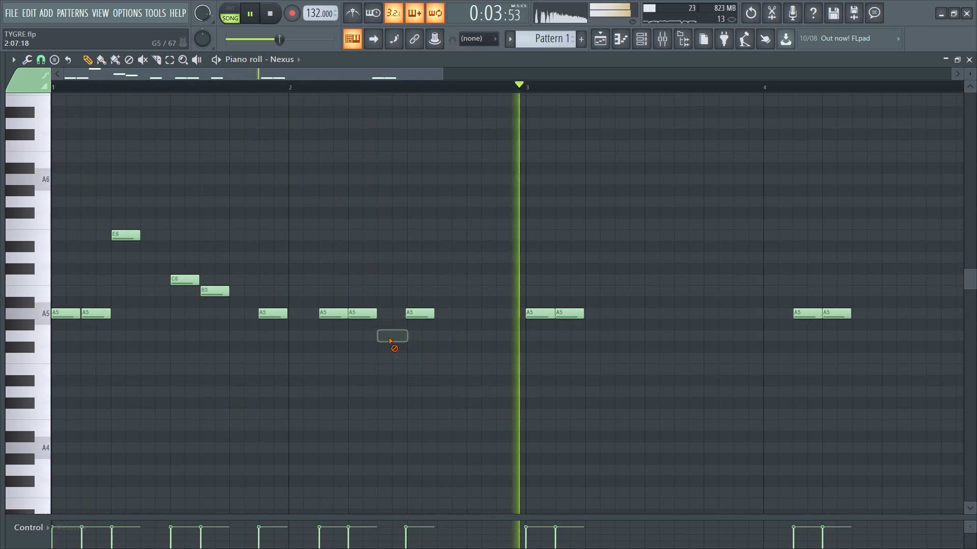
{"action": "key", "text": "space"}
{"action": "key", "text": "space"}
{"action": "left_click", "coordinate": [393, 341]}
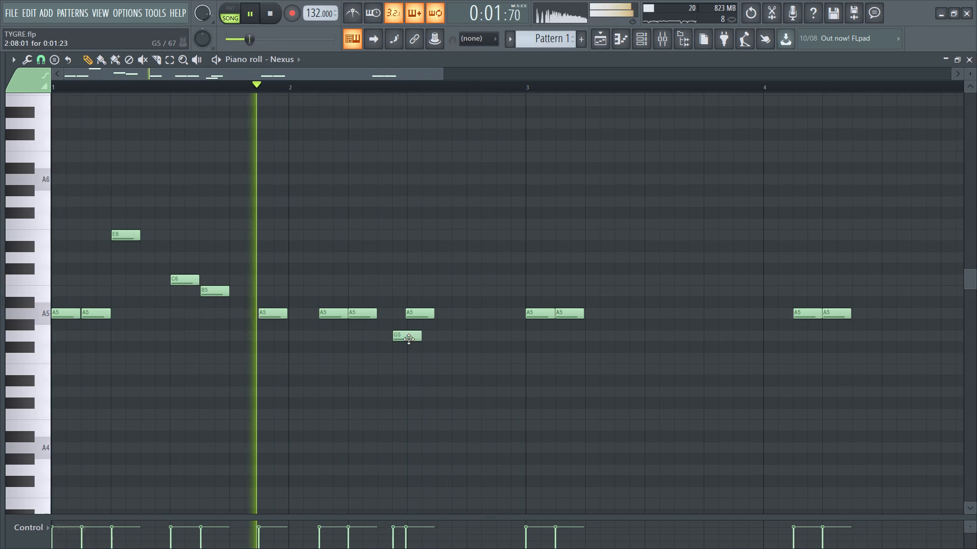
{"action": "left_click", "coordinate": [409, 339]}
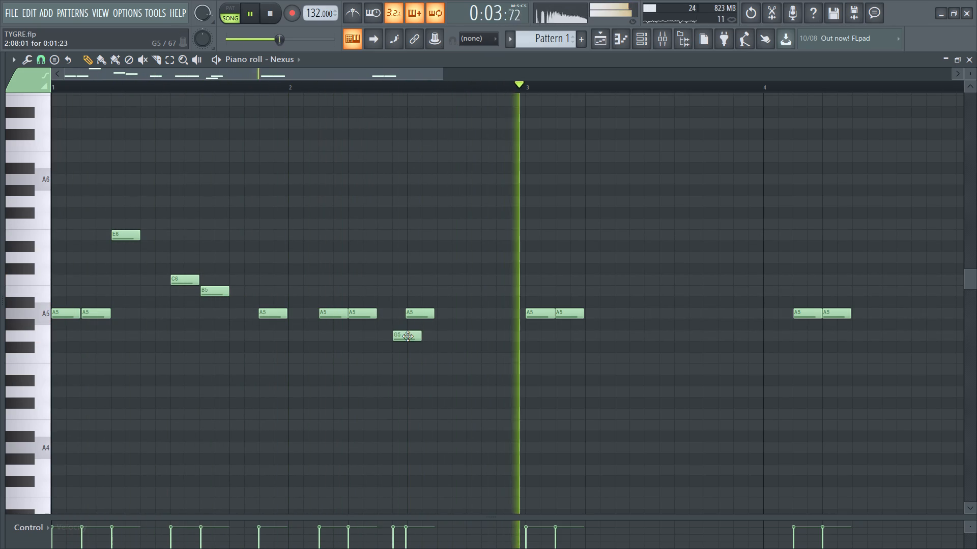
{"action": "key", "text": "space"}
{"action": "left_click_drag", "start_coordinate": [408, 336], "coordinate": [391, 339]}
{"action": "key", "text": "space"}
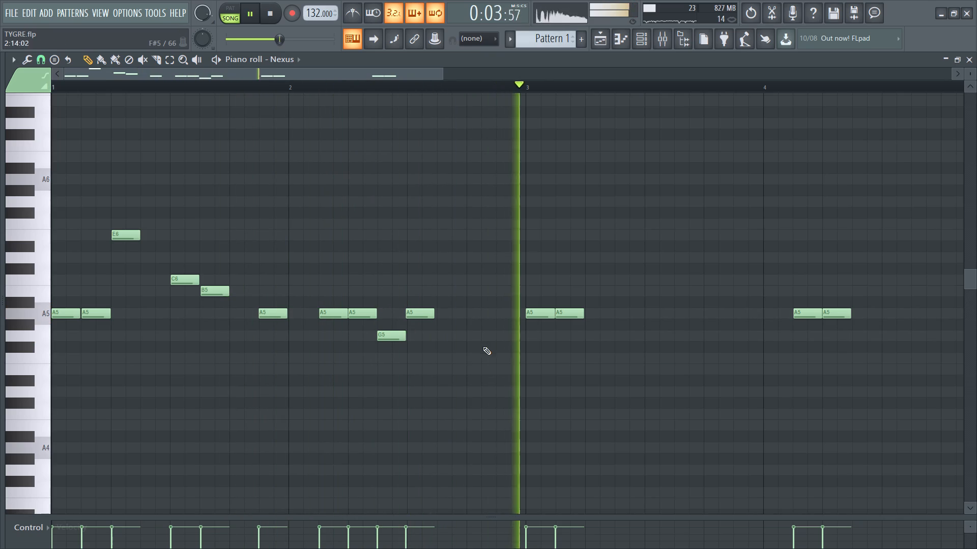
Draw a G5 note at the end of bar 2, directly before bar 3, and replay the melody.
{"action": "left_click", "coordinate": [498, 340]}
{"action": "key", "text": "space"}
{"action": "key", "text": "space"}
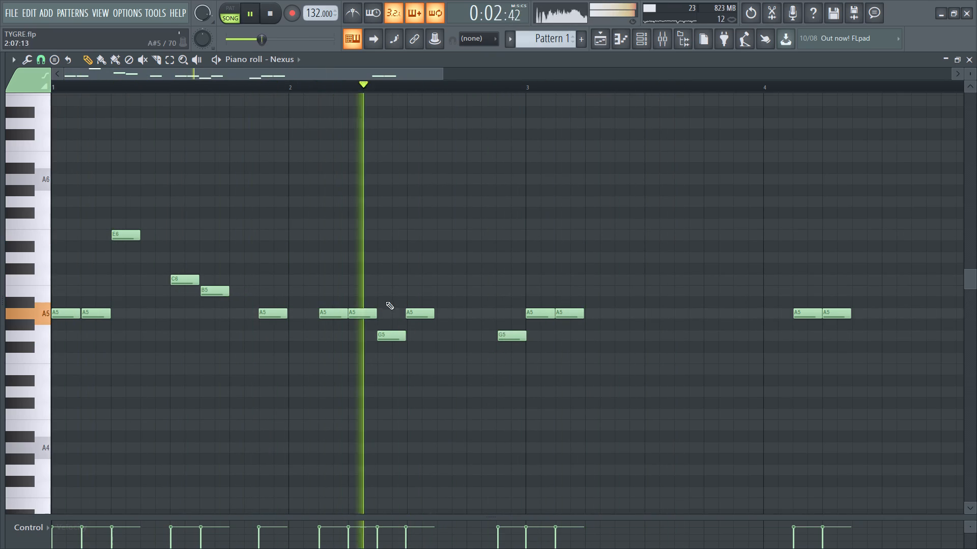
{"action": "key", "text": "space"}
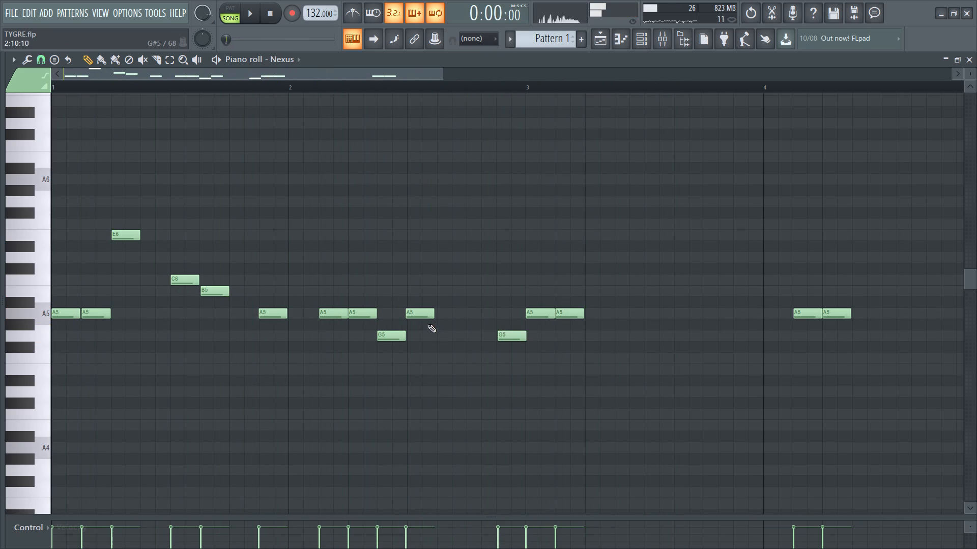
Draw a G5 at about 2:11:00, after bar 2's last A5, and nudge the closing G5 to 2:15:00.
{"action": "left_click", "coordinate": [411, 316]}
{"action": "left_click_drag", "start_coordinate": [427, 341], "coordinate": [433, 349]}
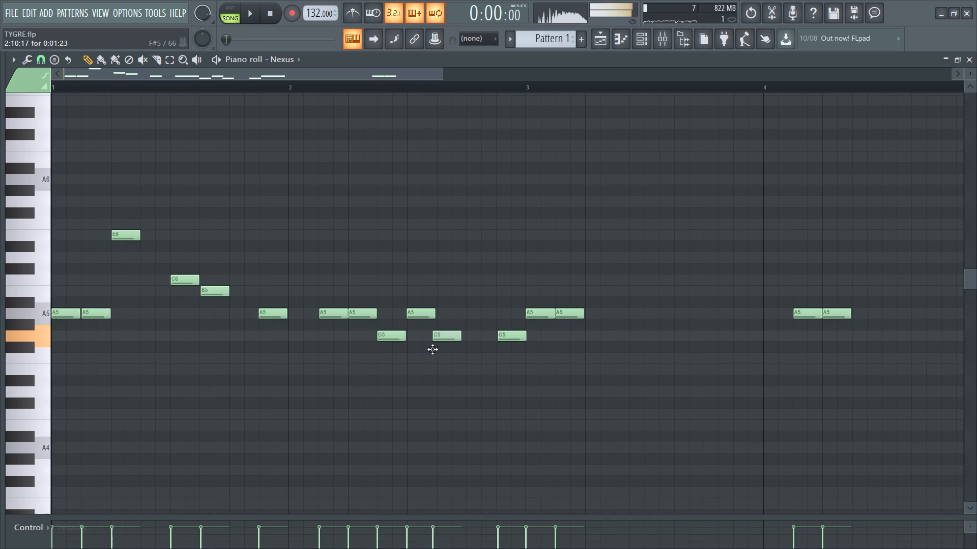
{"action": "left_click_drag", "start_coordinate": [433, 349], "coordinate": [436, 351]}
{"action": "key", "text": "space"}
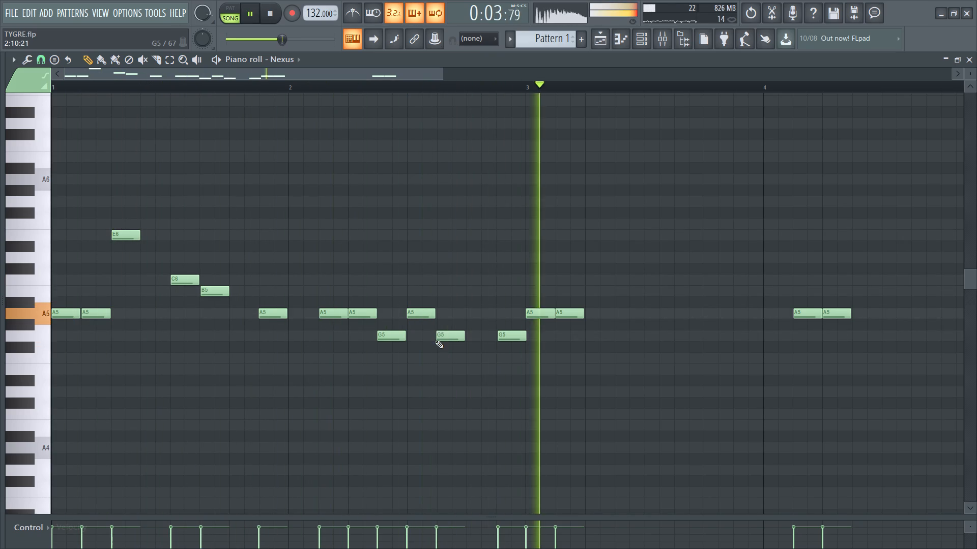
{"action": "left_click", "coordinate": [506, 338]}
{"action": "key", "text": "space"}
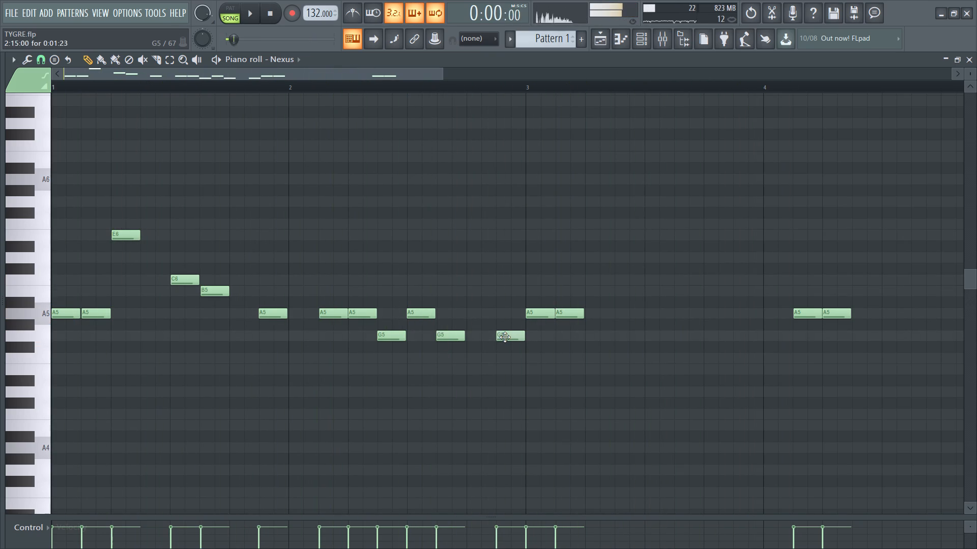
{"action": "key", "text": "space"}
Delete the A5 note pairs in bars 3 and 4.
{"action": "scroll", "coordinate": [228, 112], "scroll_direction": "down", "scroll_amount": 2}
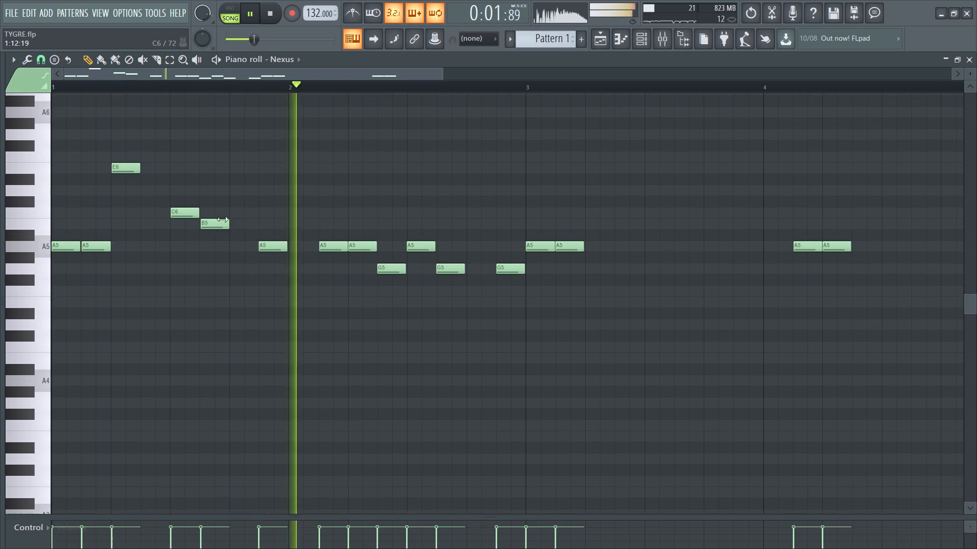
{"action": "scroll", "coordinate": [227, 200], "scroll_direction": "down", "scroll_amount": 3, "text": "ctrl"}
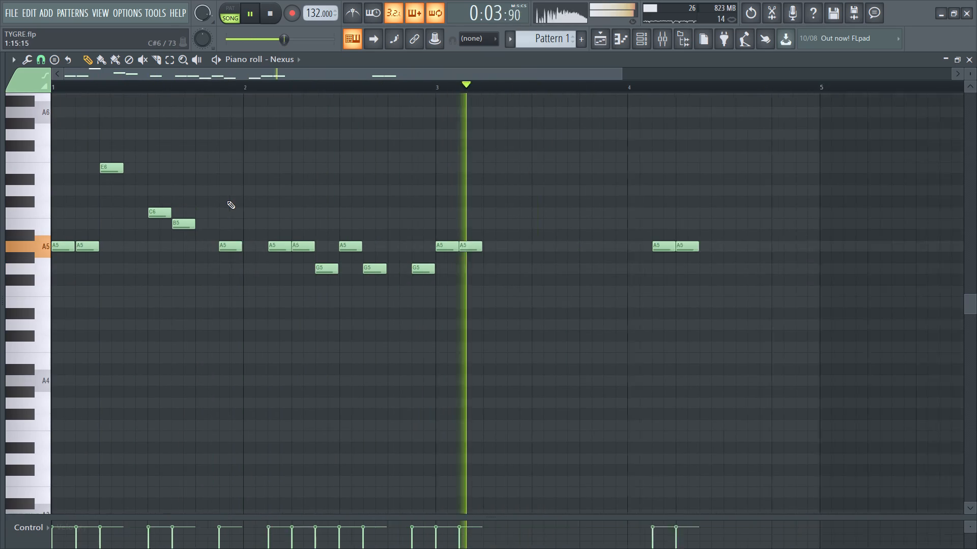
{"action": "right_click_drag", "start_coordinate": [379, 243], "coordinate": [436, 243]}
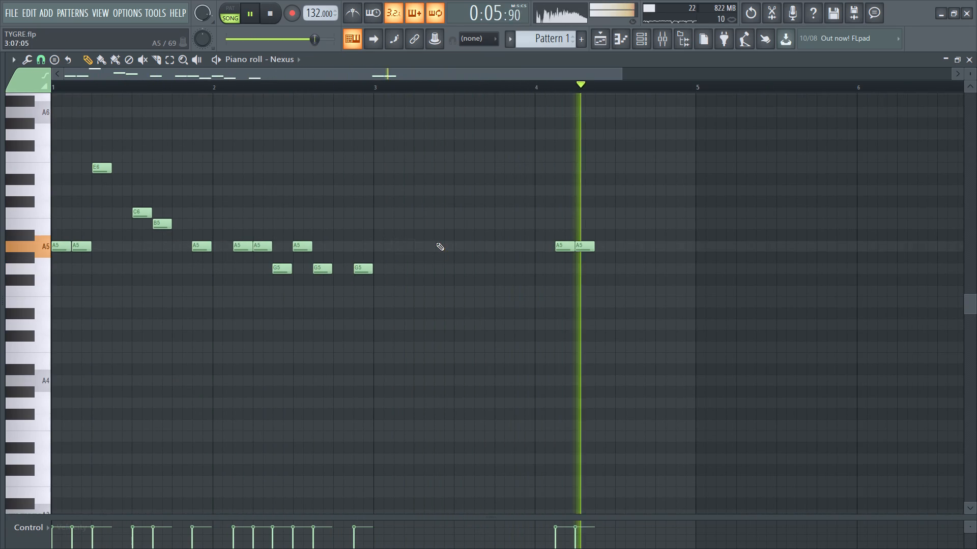
{"action": "right_click_drag", "start_coordinate": [548, 250], "coordinate": [584, 248]}
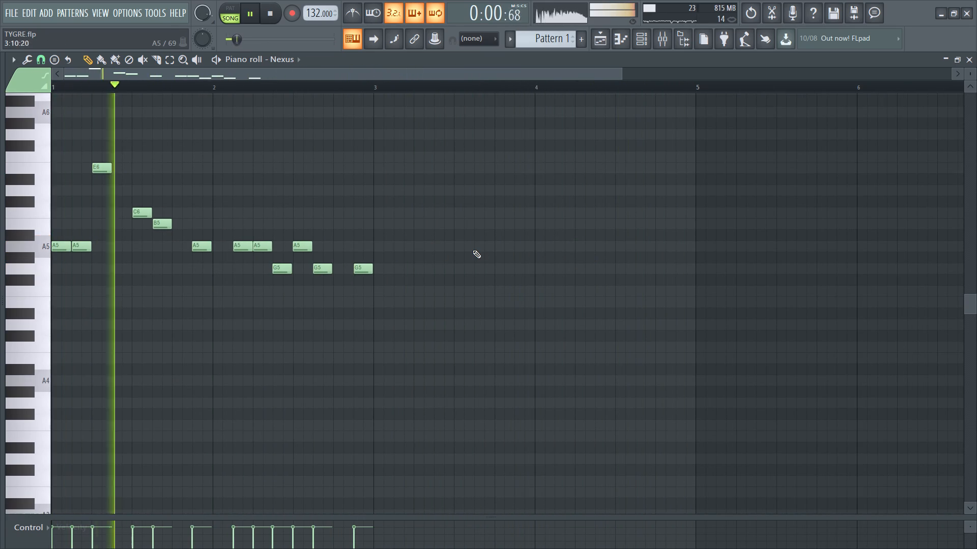
Duplicate the two-bar melody into bars 3 and 4 and check where the copy begins at bar 3.
{"action": "key", "text": "ctrl+b"}
{"action": "scroll", "coordinate": [373, 249], "scroll_direction": "up", "scroll_amount": 9, "text": "ctrl"}
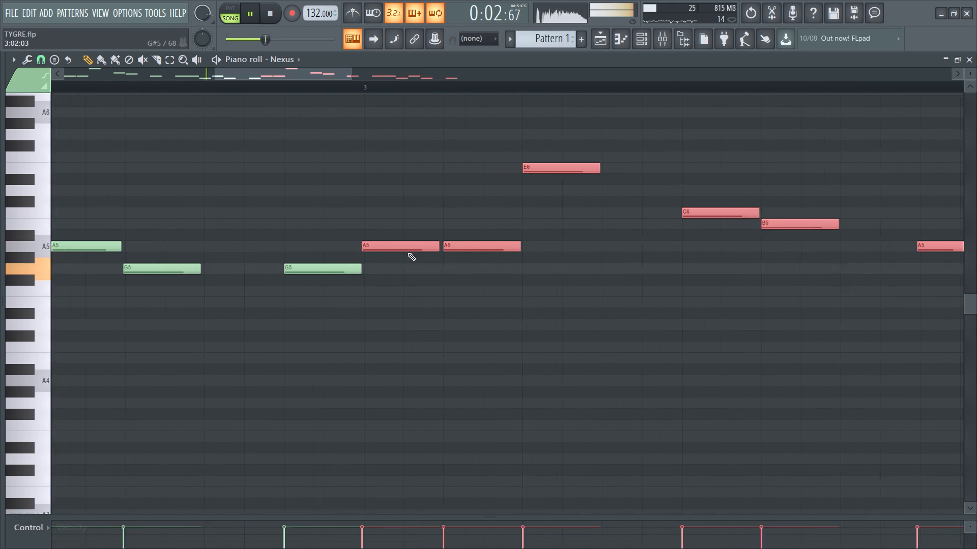
{"action": "left_click", "coordinate": [386, 243]}
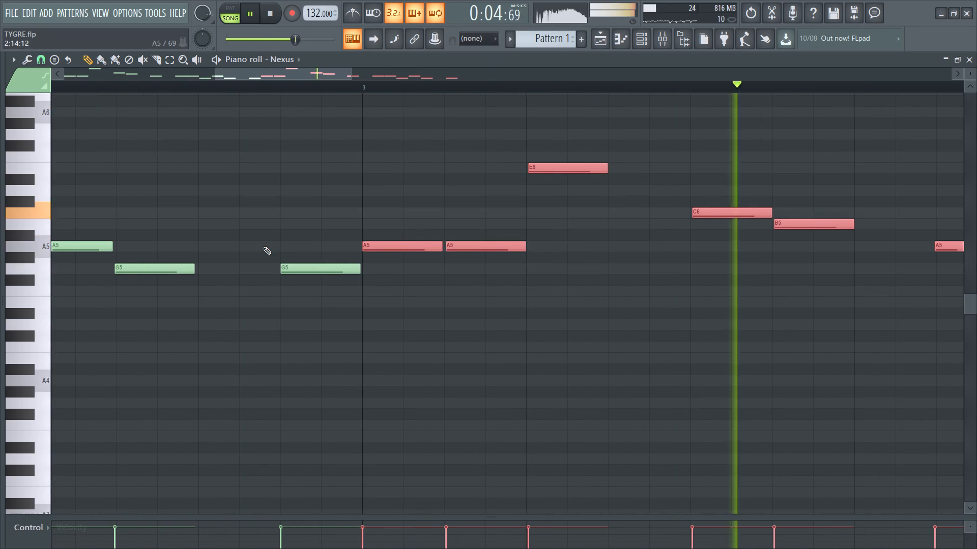
{"action": "scroll", "coordinate": [264, 245], "scroll_direction": "down", "scroll_amount": 13, "text": "ctrl"}
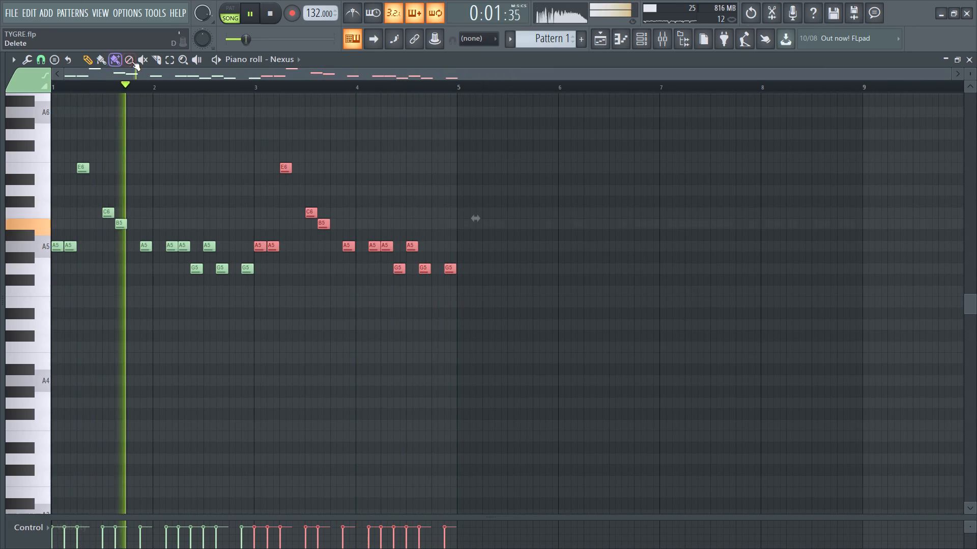
Mute the first G5 note in bar 2 and its matching copy in bar 4, and return to drawing mode.
{"action": "left_click", "coordinate": [146, 61]}
{"action": "key", "text": "space"}
{"action": "key", "text": "space"}
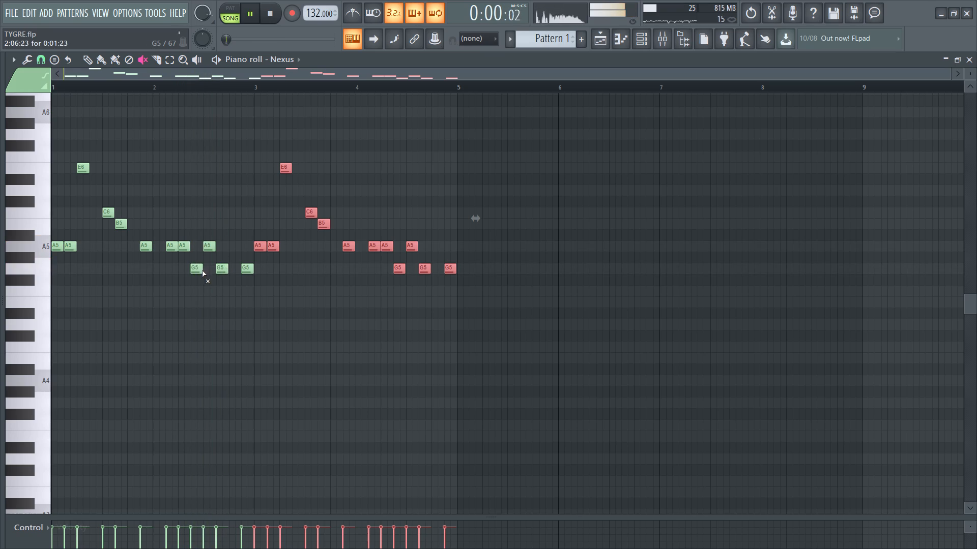
{"action": "left_click", "coordinate": [199, 270]}
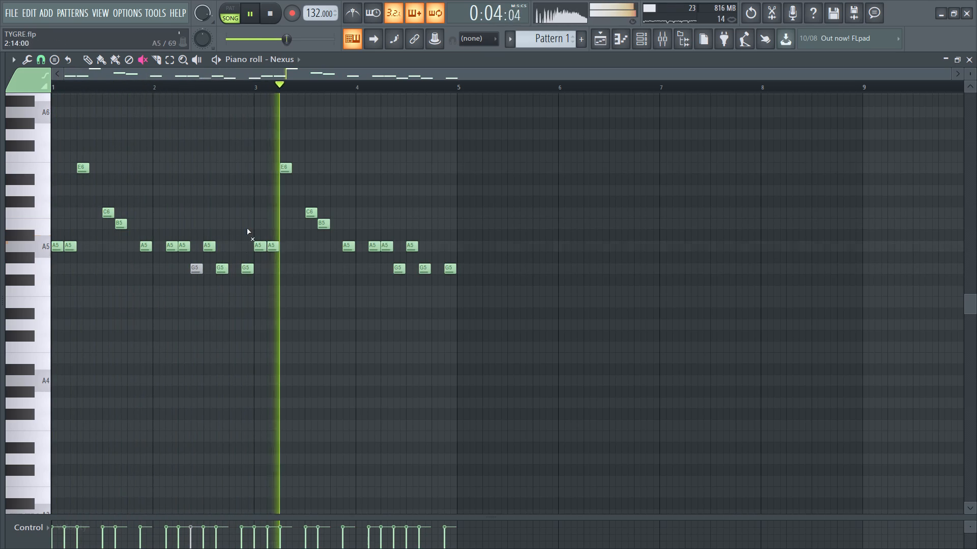
{"action": "left_click", "coordinate": [397, 266]}
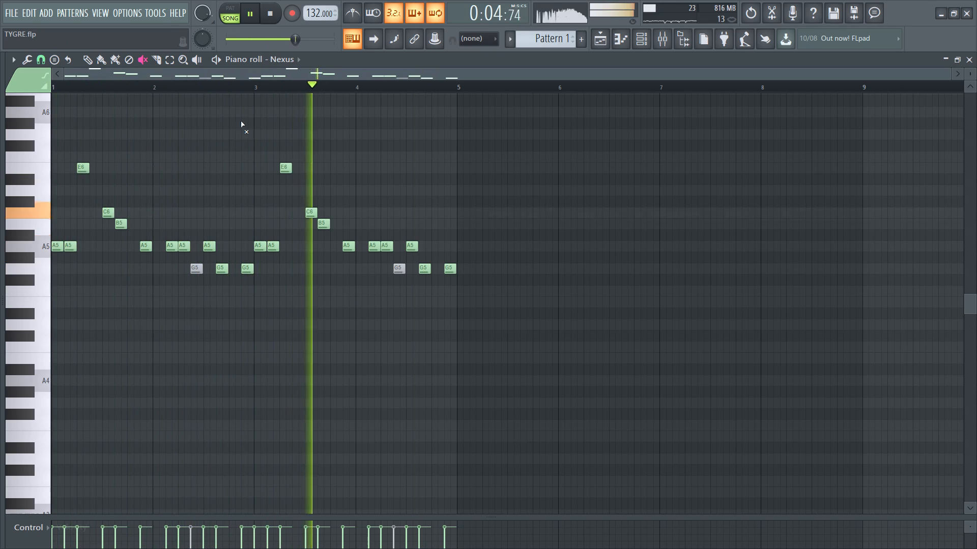
{"action": "left_click", "coordinate": [90, 63]}
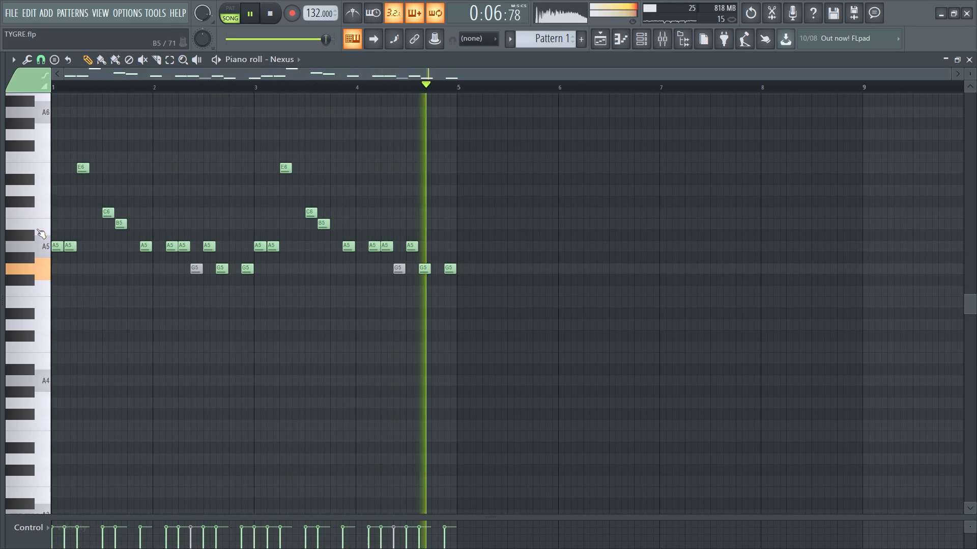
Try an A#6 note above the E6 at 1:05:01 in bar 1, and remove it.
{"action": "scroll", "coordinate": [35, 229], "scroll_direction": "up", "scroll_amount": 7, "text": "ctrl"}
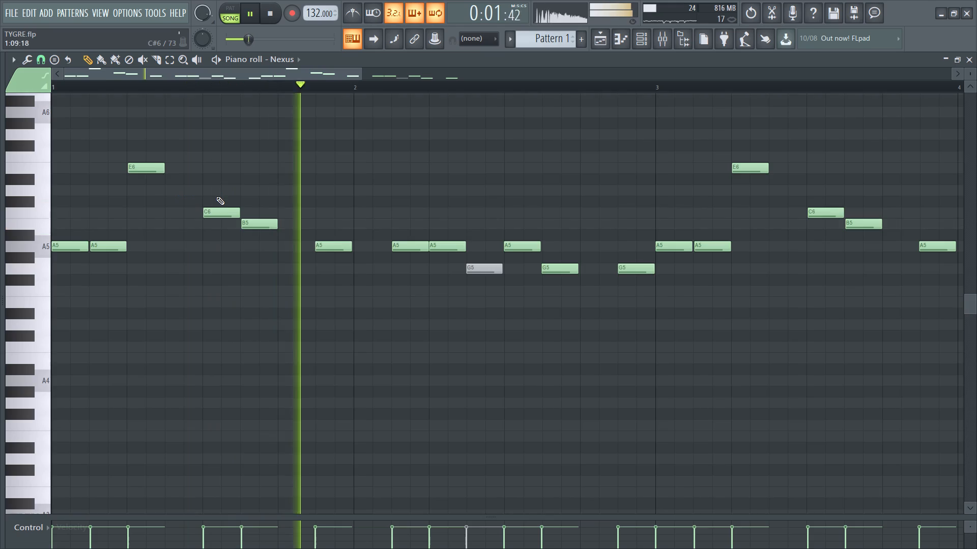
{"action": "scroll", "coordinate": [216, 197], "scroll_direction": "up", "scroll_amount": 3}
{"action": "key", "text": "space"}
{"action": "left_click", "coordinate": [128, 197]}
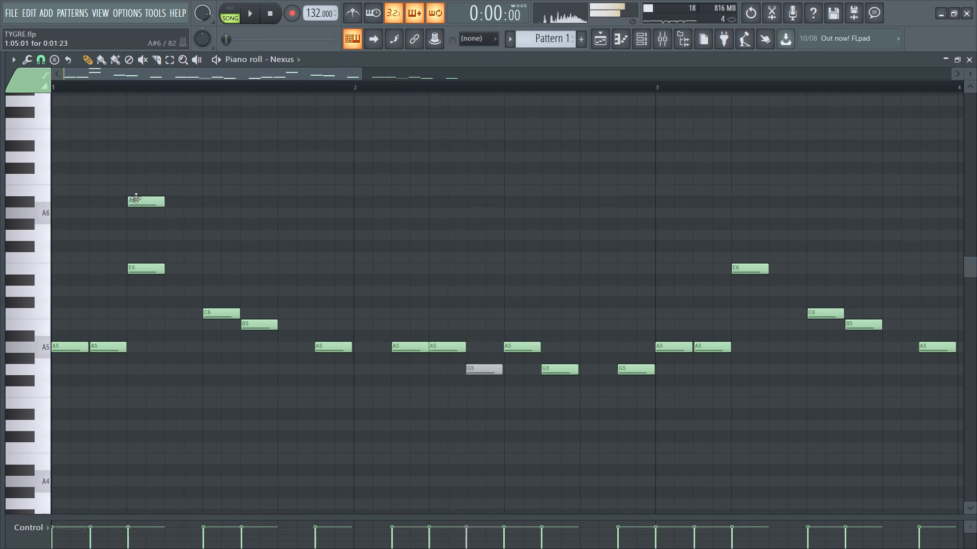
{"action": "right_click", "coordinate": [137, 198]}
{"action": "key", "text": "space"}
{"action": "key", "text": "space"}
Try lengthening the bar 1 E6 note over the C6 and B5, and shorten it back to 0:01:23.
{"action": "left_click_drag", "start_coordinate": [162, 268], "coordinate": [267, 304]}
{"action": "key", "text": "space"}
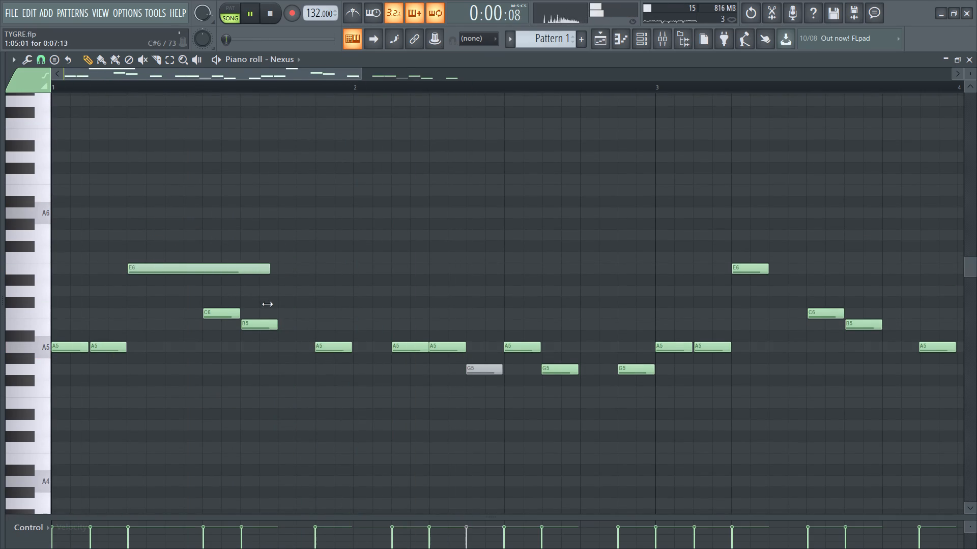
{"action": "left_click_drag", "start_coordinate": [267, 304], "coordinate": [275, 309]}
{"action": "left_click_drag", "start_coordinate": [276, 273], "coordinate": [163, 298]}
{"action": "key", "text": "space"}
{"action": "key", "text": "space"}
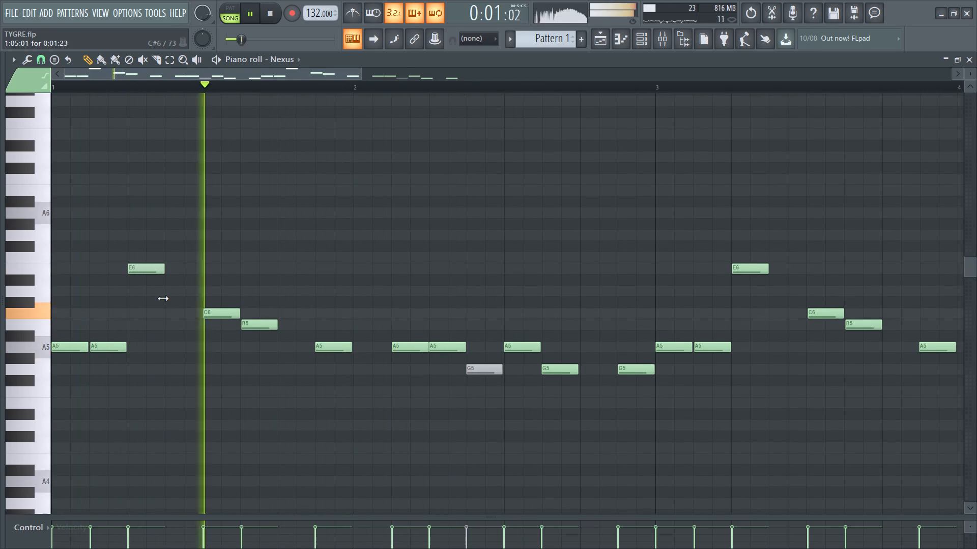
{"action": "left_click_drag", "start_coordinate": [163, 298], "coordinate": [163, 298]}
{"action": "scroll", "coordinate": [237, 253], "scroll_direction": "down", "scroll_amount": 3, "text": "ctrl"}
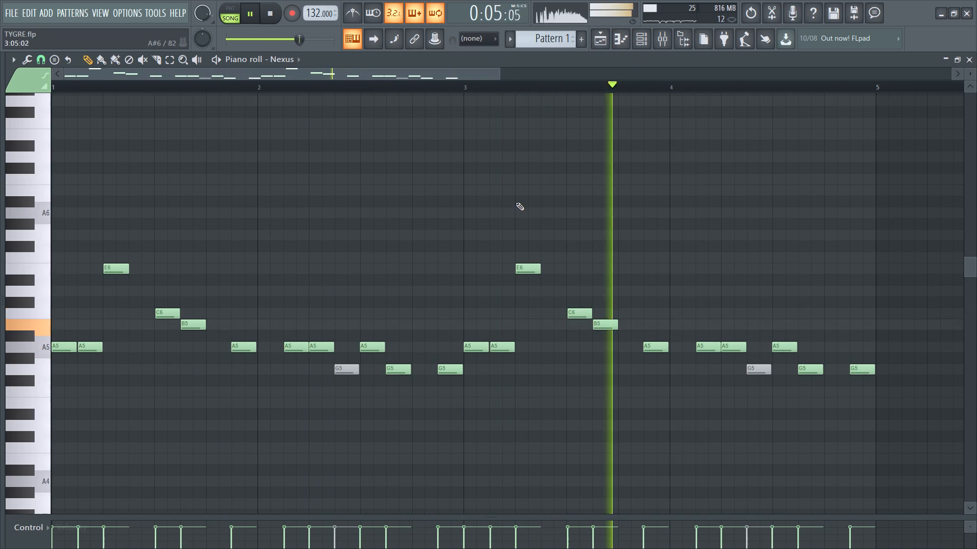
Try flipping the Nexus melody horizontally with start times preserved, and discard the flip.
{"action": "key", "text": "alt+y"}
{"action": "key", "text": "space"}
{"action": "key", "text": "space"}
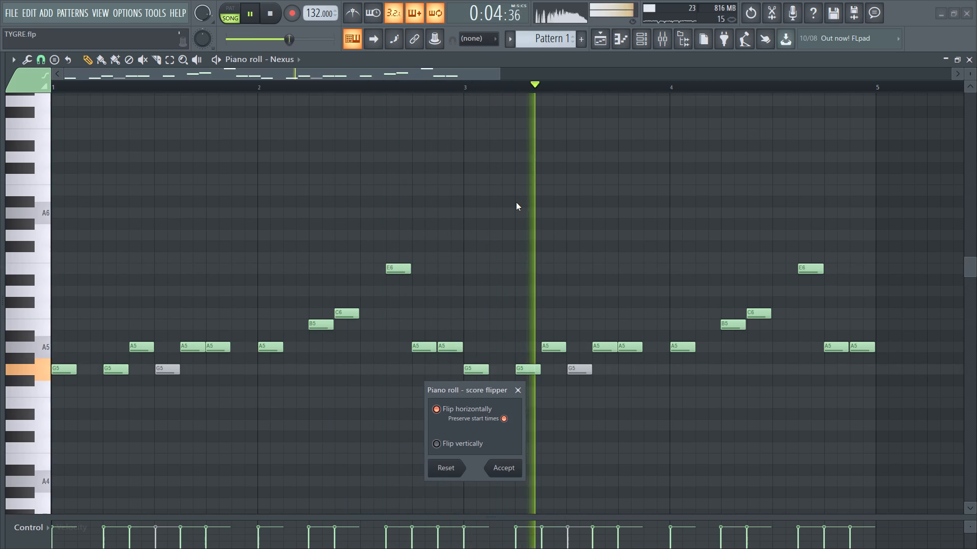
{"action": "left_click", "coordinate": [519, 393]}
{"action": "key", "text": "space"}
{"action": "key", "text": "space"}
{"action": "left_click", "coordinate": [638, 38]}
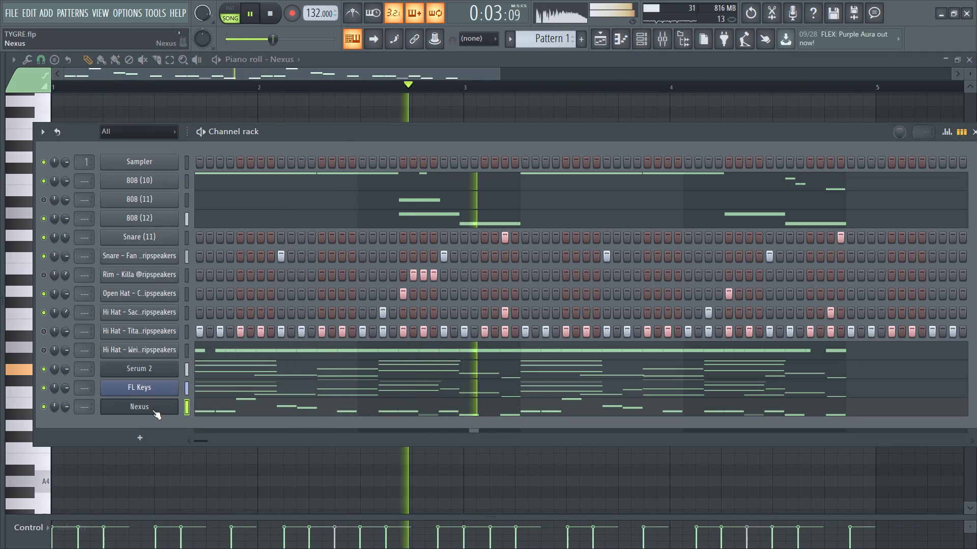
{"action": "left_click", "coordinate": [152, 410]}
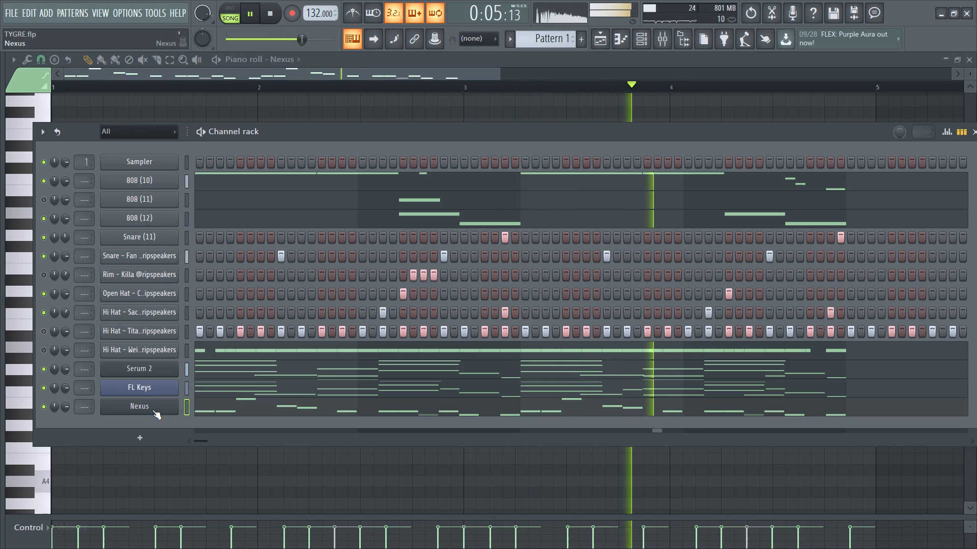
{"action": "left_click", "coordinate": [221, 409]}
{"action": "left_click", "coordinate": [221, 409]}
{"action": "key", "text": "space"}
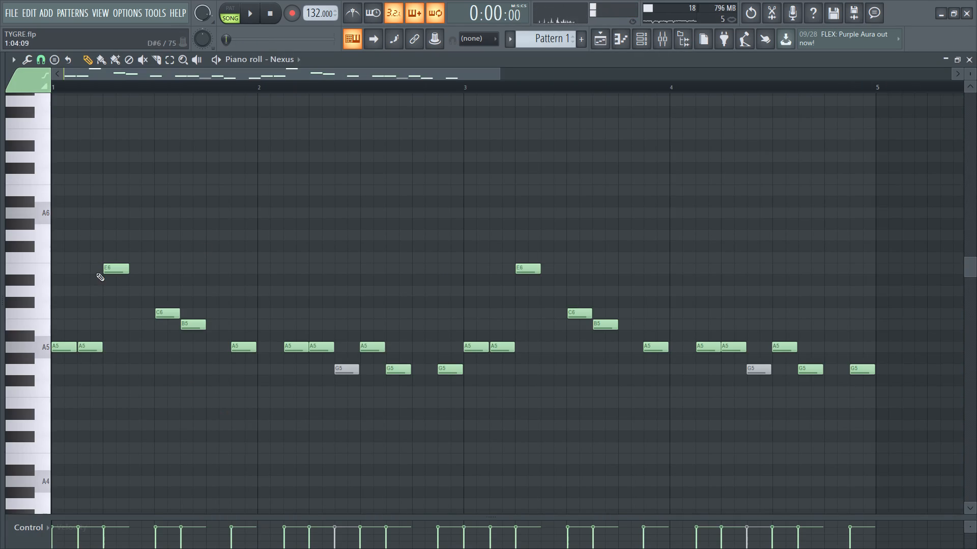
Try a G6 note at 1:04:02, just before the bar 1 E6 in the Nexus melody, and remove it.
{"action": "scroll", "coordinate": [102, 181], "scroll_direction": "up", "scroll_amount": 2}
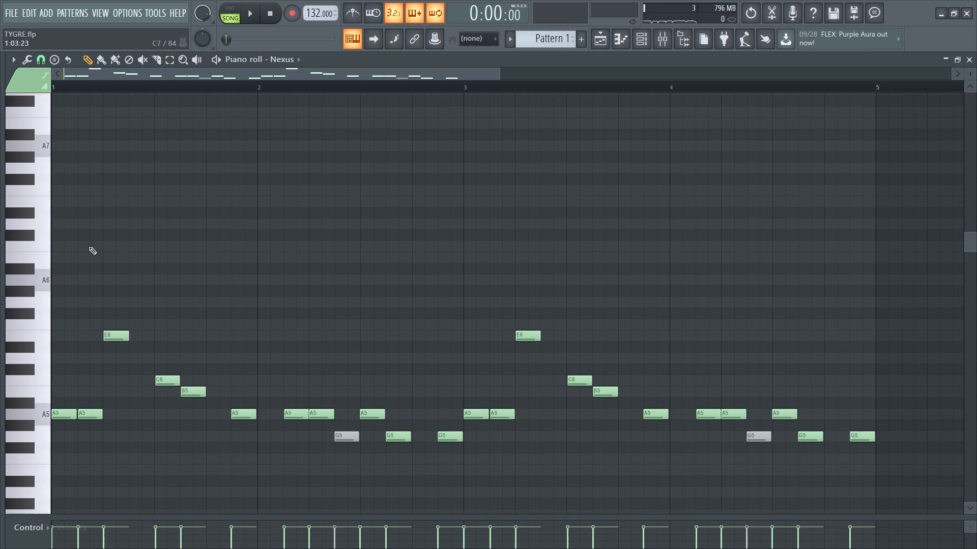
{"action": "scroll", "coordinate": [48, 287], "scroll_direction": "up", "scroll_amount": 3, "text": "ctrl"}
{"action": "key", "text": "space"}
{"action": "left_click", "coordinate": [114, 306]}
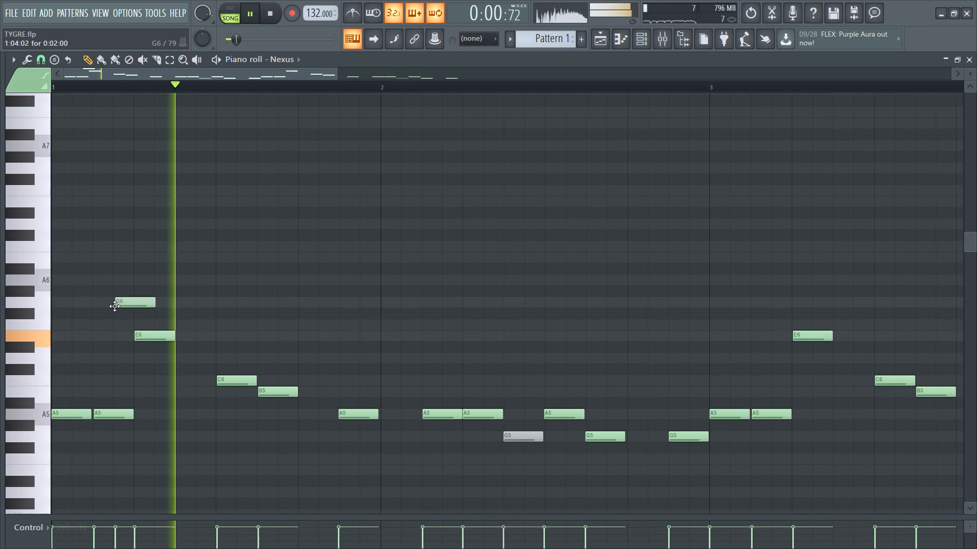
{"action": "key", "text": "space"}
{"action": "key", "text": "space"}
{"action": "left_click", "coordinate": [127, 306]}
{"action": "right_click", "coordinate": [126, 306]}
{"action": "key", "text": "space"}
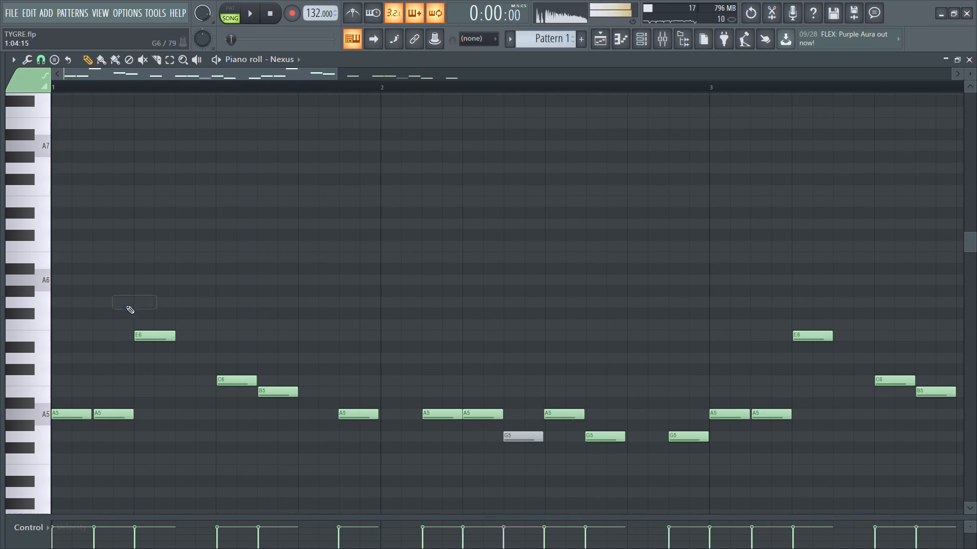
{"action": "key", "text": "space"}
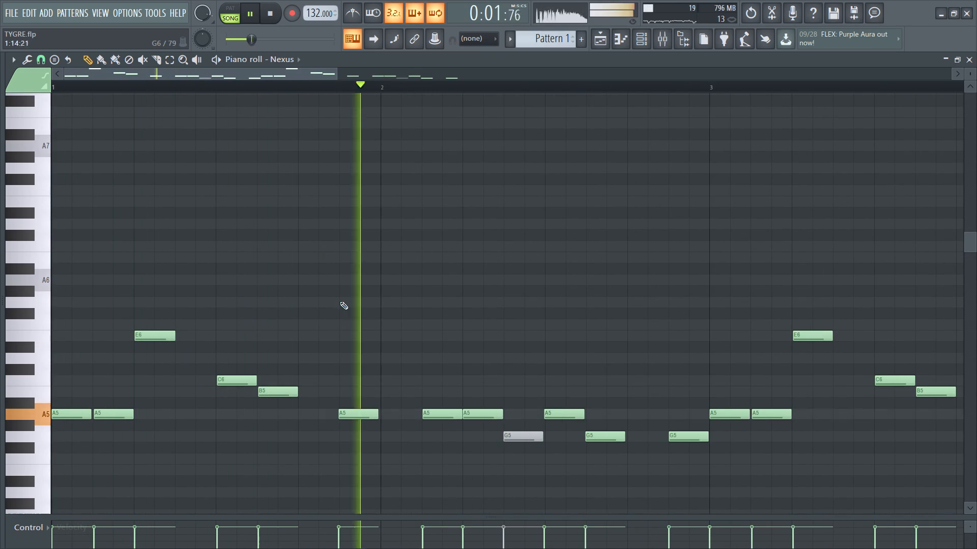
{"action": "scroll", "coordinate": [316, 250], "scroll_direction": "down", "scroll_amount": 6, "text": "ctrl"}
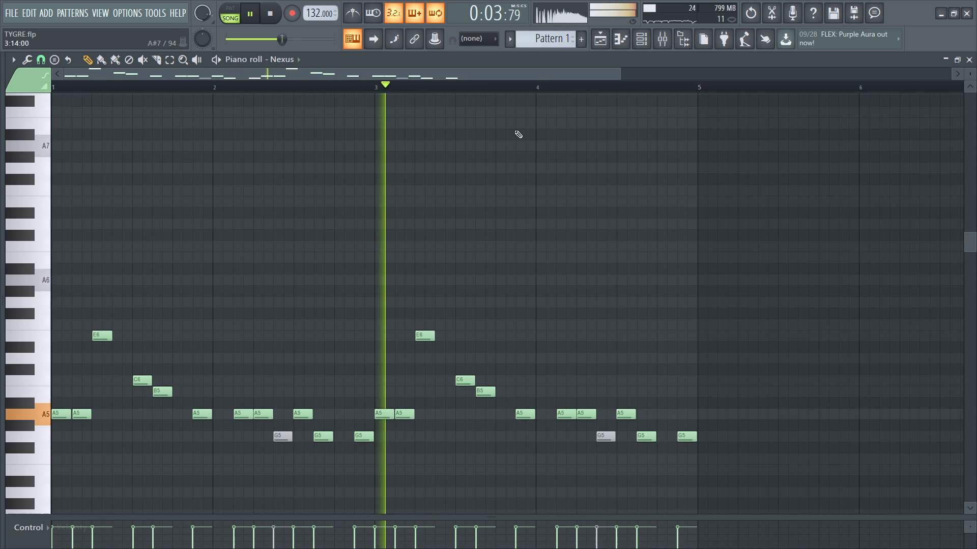
Clone the Hi Hat - Weird channel with its sound enabled, and mute the original channel.
{"action": "left_click", "coordinate": [642, 43]}
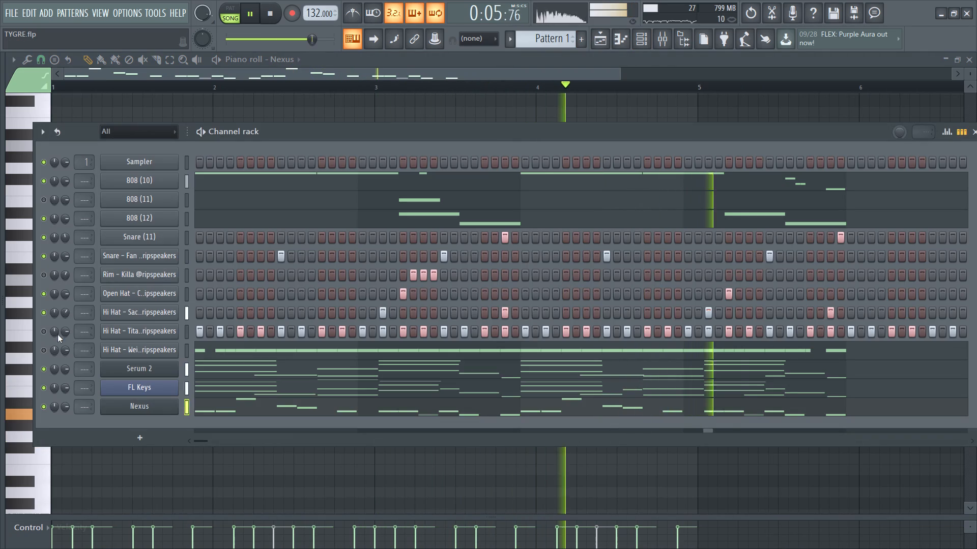
{"action": "left_click", "coordinate": [43, 335]}
{"action": "left_click", "coordinate": [44, 335]}
{"action": "left_click", "coordinate": [44, 348]}
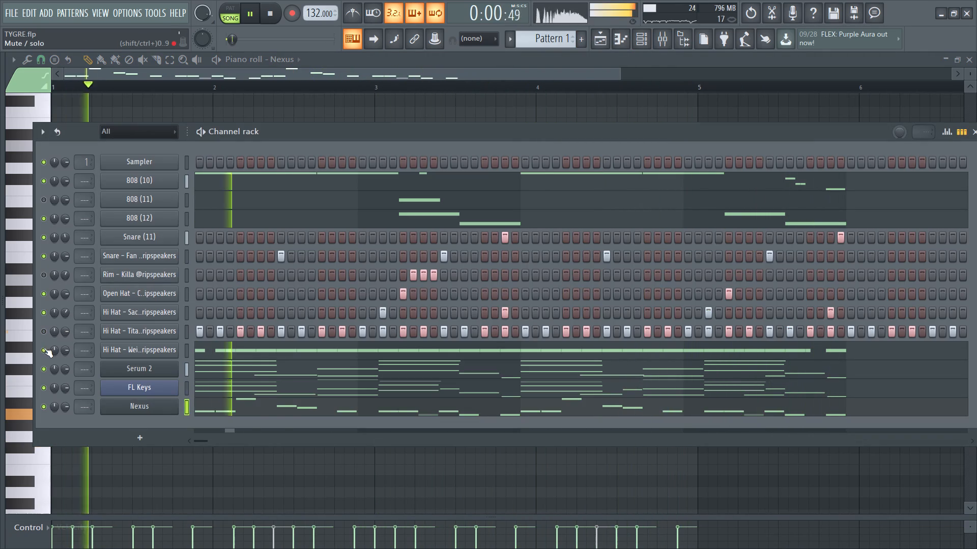
{"action": "left_click", "coordinate": [187, 353]}
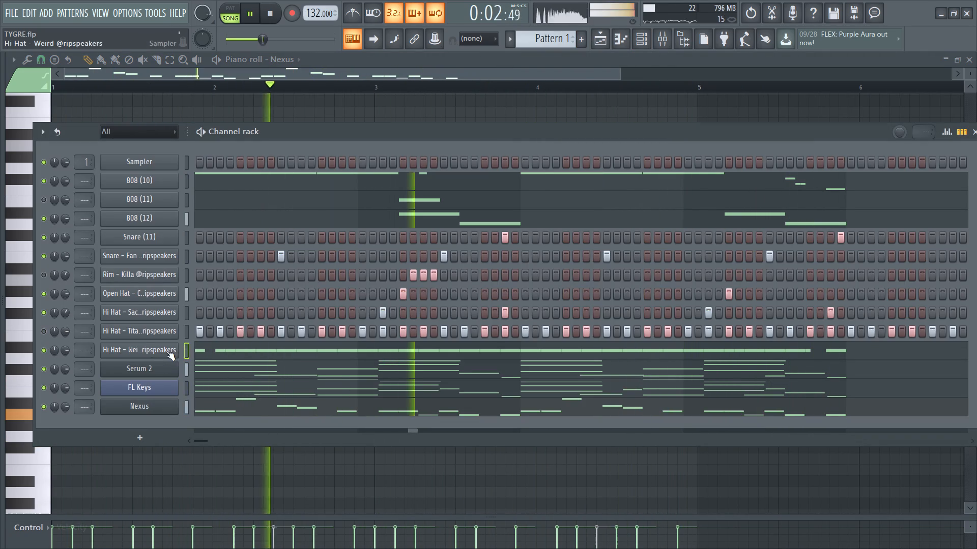
{"action": "right_click", "coordinate": [132, 350]}
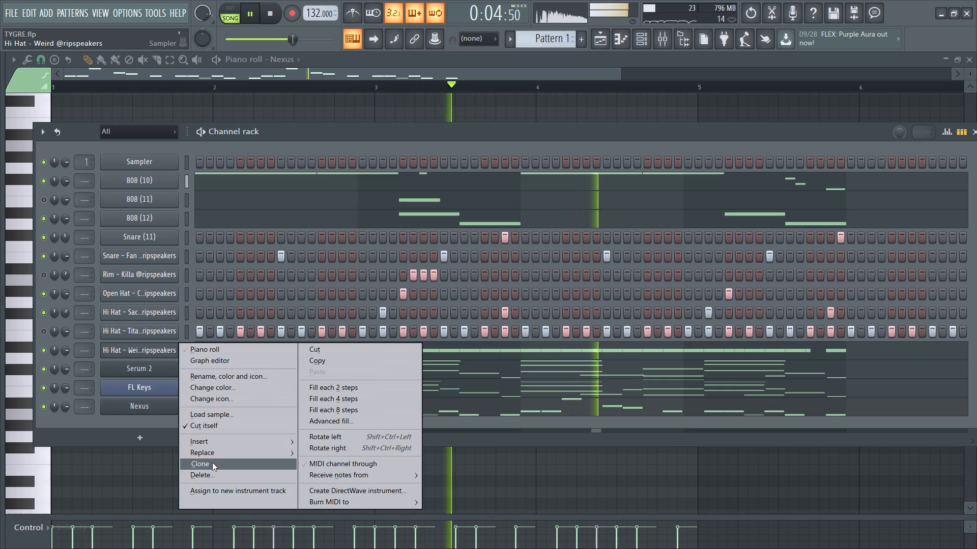
{"action": "left_click", "coordinate": [212, 463]}
{"action": "left_click", "coordinate": [46, 352]}
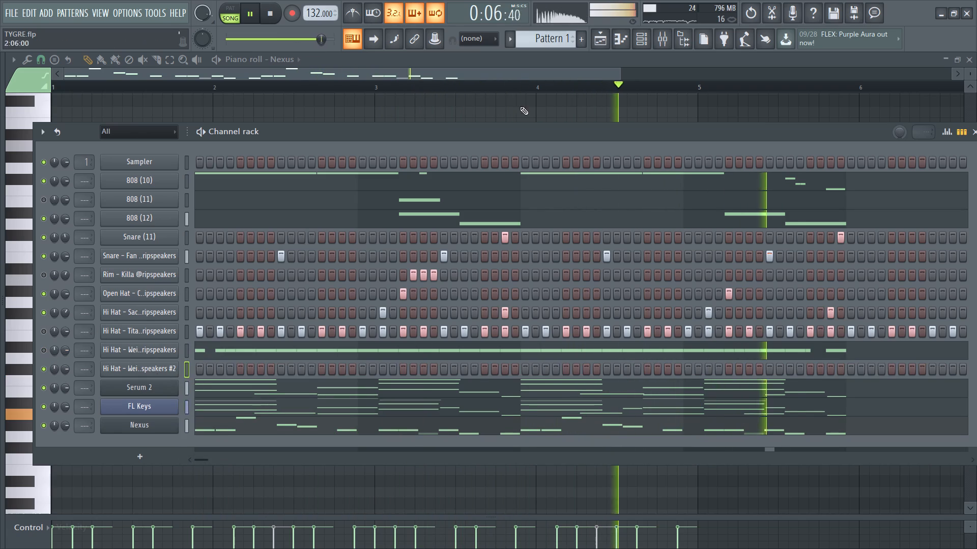
Open the clone's piano roll and find the Hi Hat MIDIs folder in the RIP Speakers Universe - Hihats + Percs Loop Collection.
{"action": "left_click", "coordinate": [617, 36]}
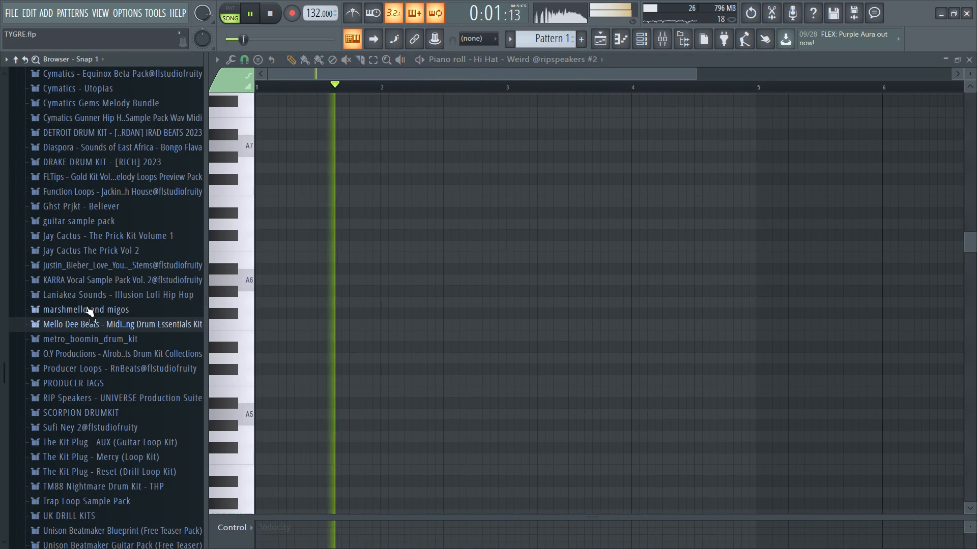
{"action": "scroll", "coordinate": [89, 324], "scroll_direction": "down", "scroll_amount": 1}
{"action": "left_click", "coordinate": [95, 312]}
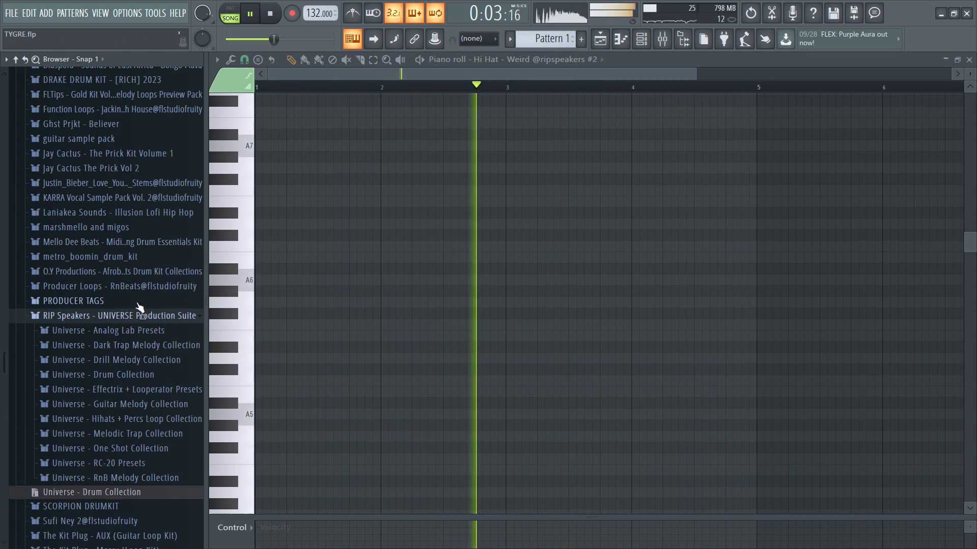
{"action": "scroll", "coordinate": [138, 302], "scroll_direction": "down", "scroll_amount": 2}
{"action": "left_click", "coordinate": [122, 214]}
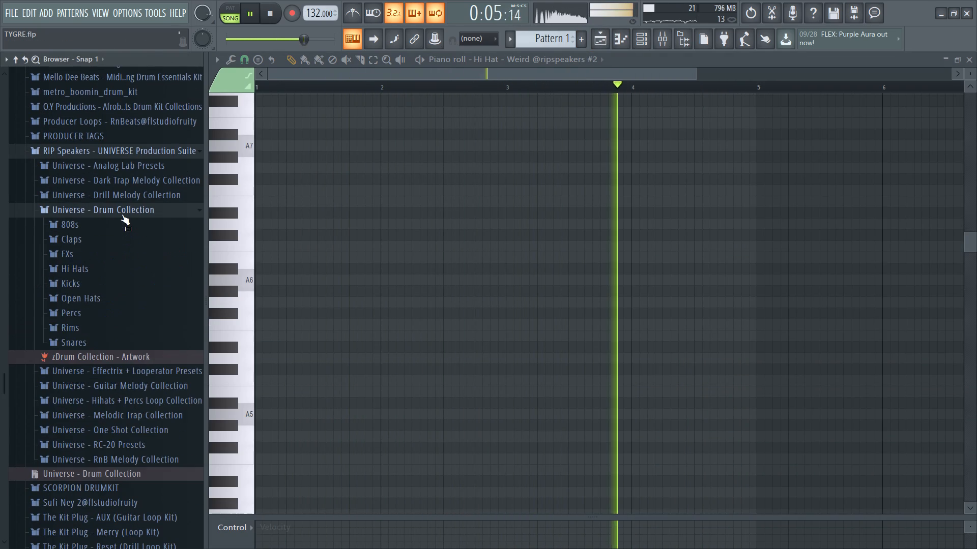
{"action": "left_click", "coordinate": [122, 214]}
{"action": "left_click", "coordinate": [144, 259]}
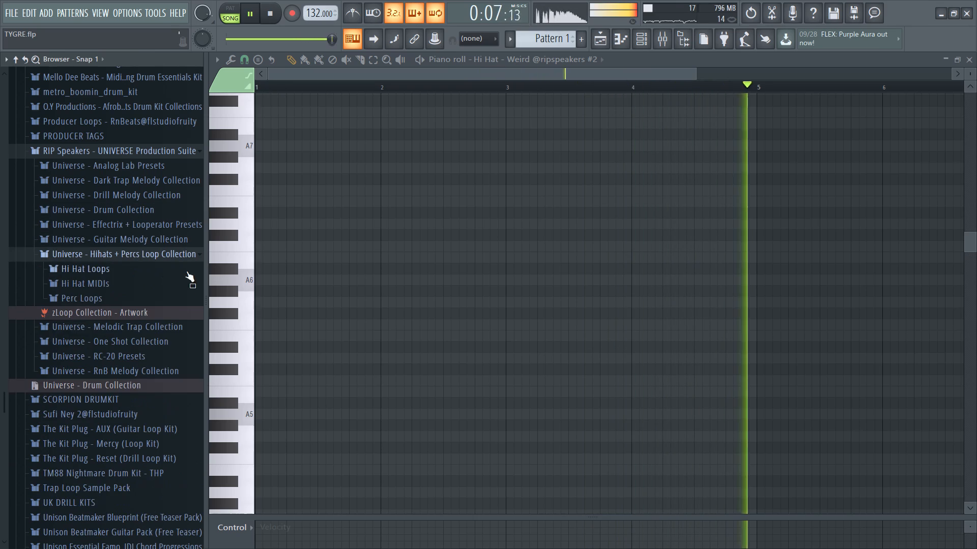
{"action": "left_click", "coordinate": [108, 285]}
{"action": "left_click", "coordinate": [127, 290]}
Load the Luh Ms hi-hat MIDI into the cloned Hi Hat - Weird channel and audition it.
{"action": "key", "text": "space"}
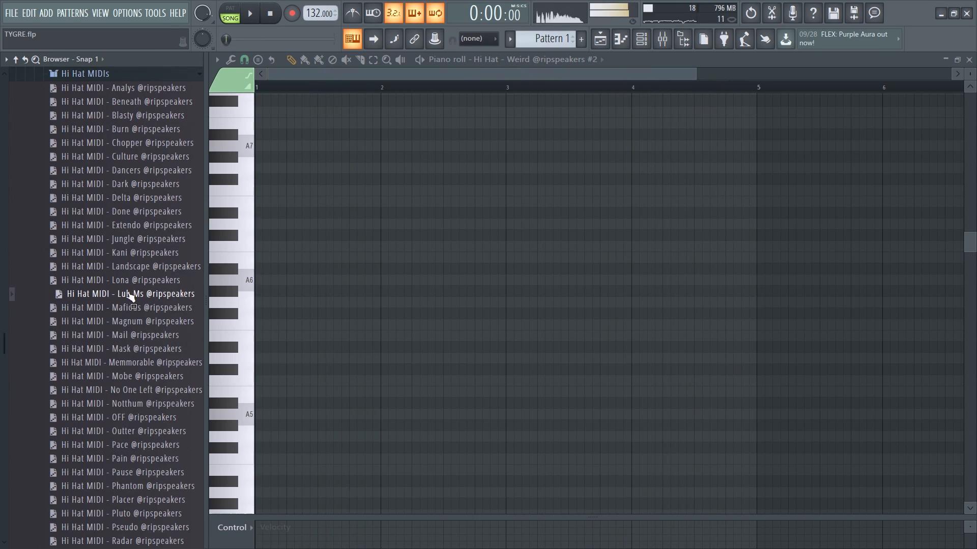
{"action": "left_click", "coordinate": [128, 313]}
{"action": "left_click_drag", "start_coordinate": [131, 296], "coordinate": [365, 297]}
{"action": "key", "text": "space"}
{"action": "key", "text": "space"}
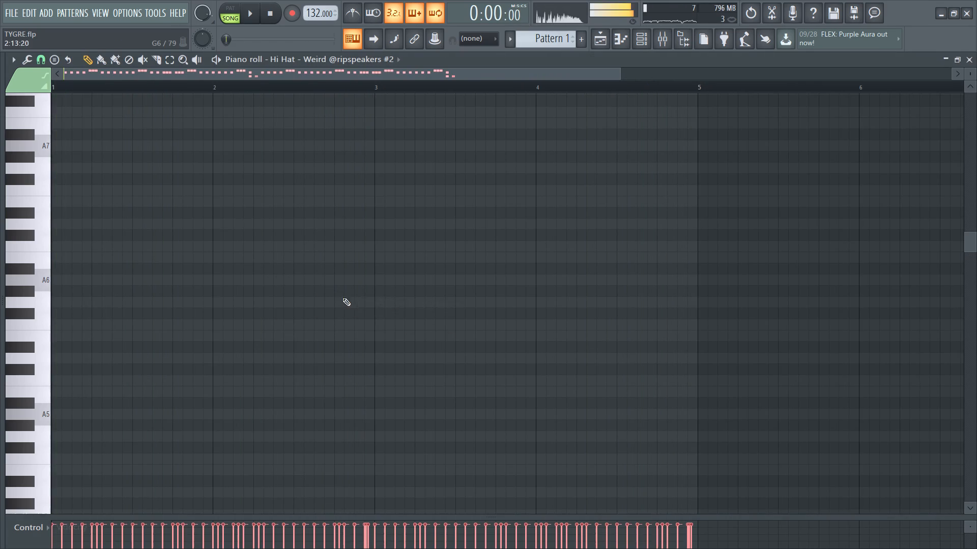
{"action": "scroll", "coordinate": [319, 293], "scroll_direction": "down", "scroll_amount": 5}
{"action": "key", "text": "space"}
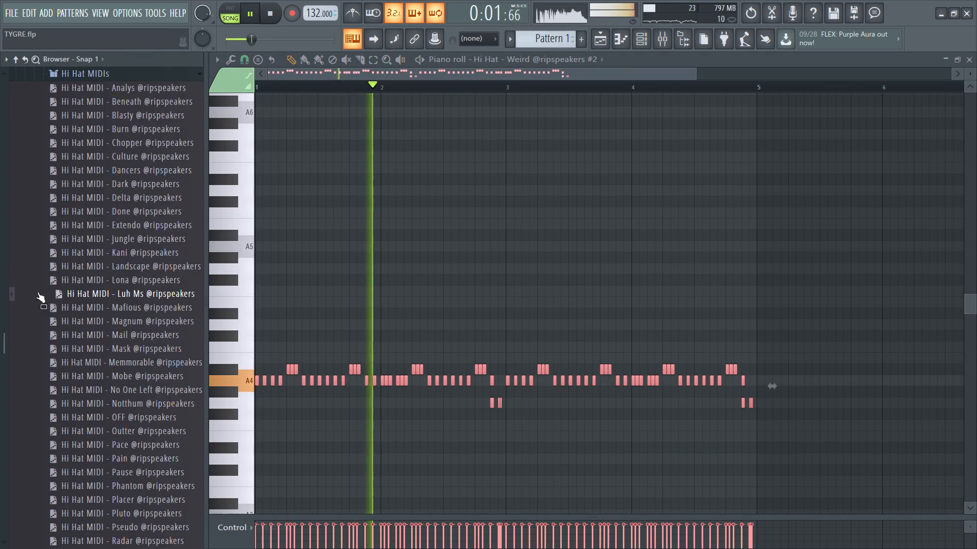
Replace the clone's notes with the Mafious hi-hat MIDI and play it from the start.
{"action": "left_click_drag", "start_coordinate": [134, 311], "coordinate": [296, 313]}
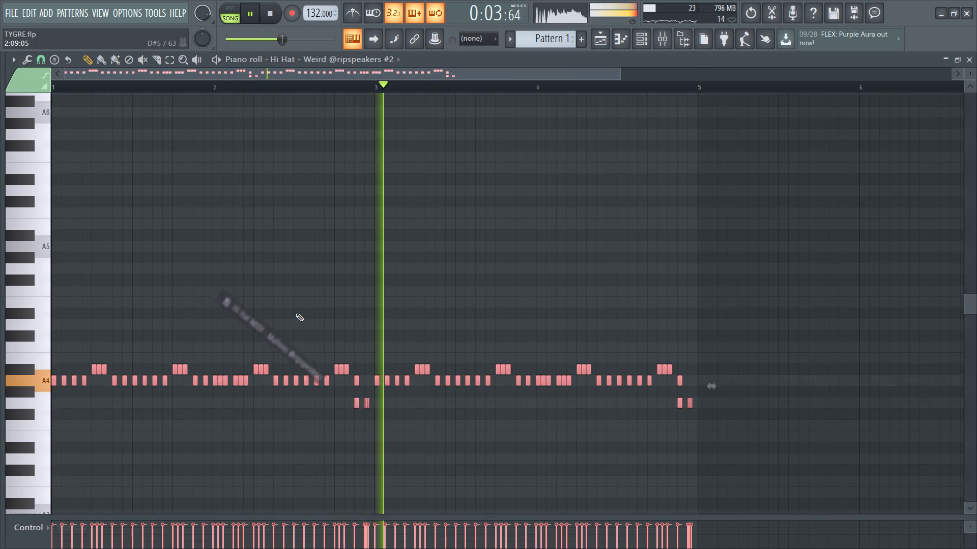
{"action": "key", "text": "space"}
{"action": "key", "text": "space"}
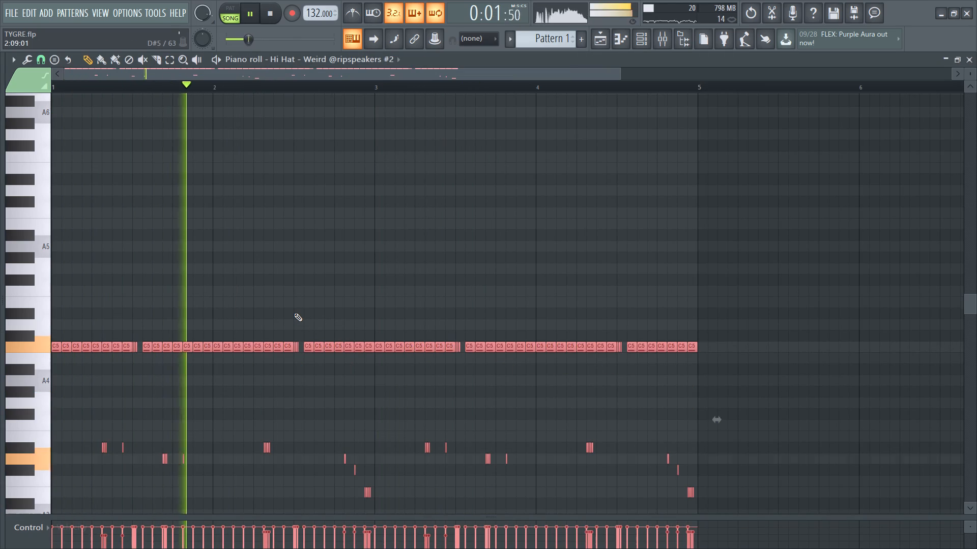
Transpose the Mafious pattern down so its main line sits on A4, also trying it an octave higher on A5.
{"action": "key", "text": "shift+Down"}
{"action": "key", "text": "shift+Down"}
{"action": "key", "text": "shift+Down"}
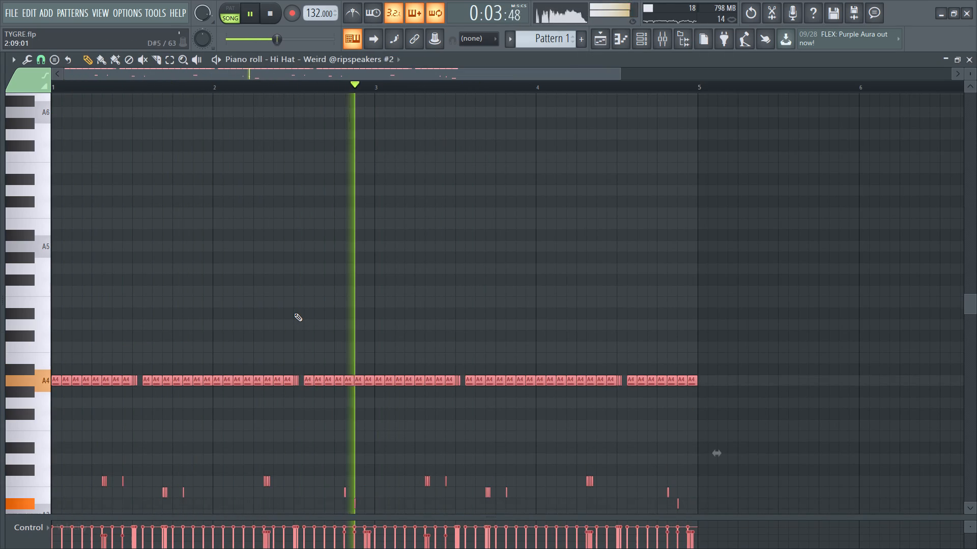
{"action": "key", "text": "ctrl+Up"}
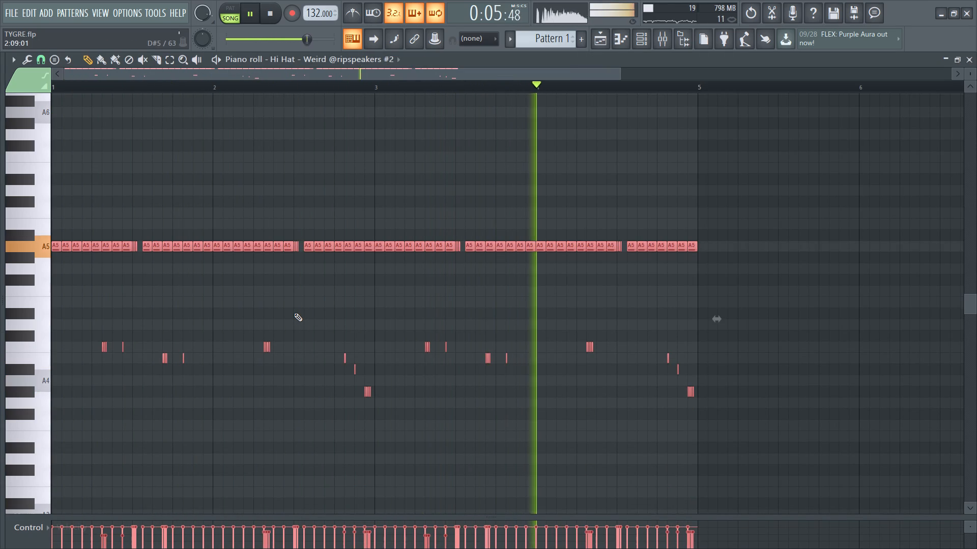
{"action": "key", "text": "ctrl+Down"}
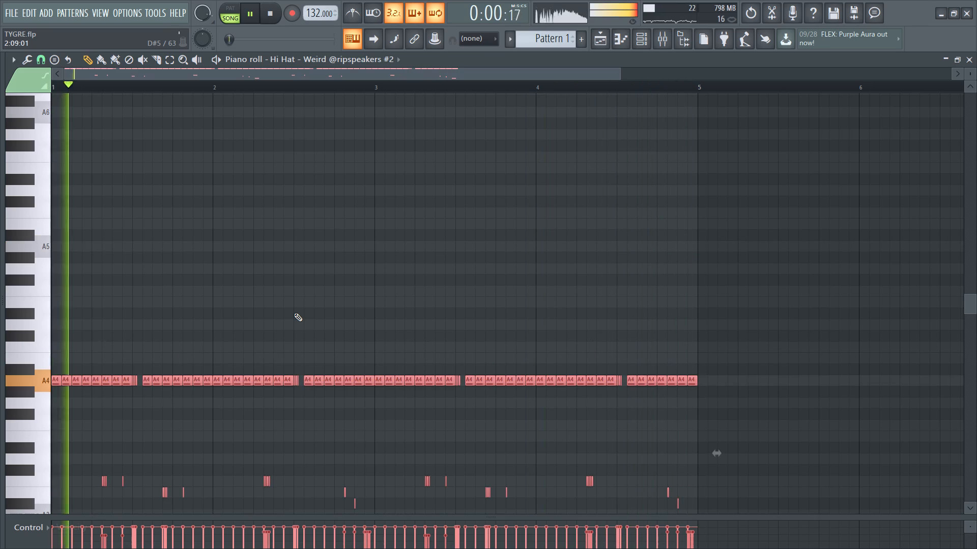
Delete all the low-pitched roll notes below the main A4 hi-hat line and play the pattern from the start.
{"action": "scroll", "coordinate": [225, 331], "scroll_direction": "down", "scroll_amount": 2}
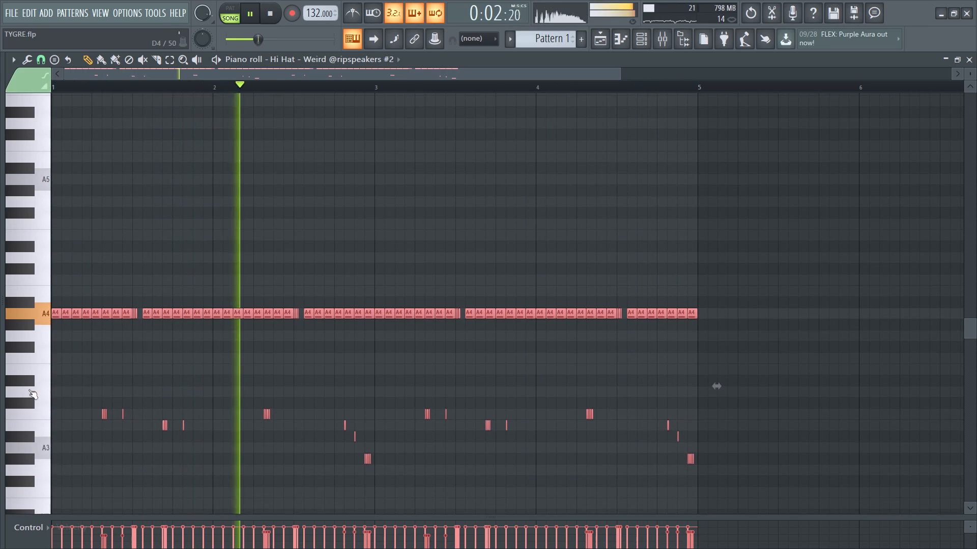
{"action": "left_click_drag", "start_coordinate": [59, 393], "coordinate": [725, 482], "text": "ctrl"}
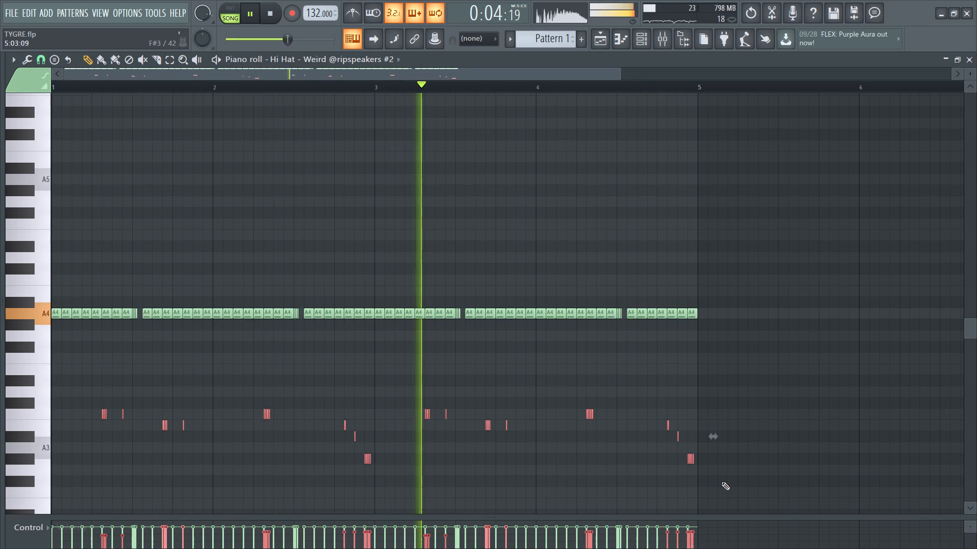
{"action": "key", "text": "Delete"}
{"action": "key", "text": "space"}
{"action": "key", "text": "space"}
Audition the remaining hi-hat notes in semitone steps between A4 and F5, and set them to C5.
{"action": "scroll", "coordinate": [315, 311], "scroll_direction": "down", "scroll_amount": 3}
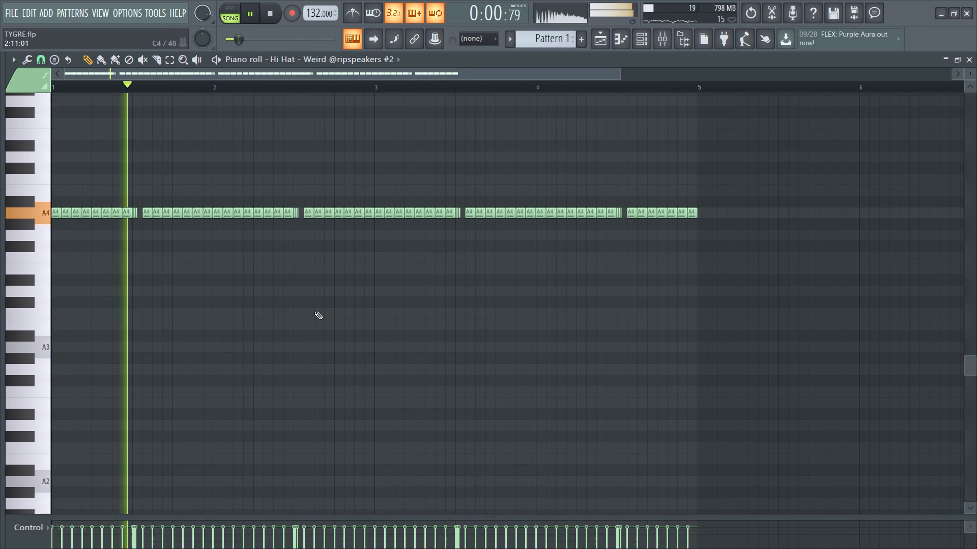
{"action": "key", "text": "shift+Up"}
{"action": "key", "text": "shift+Up"}
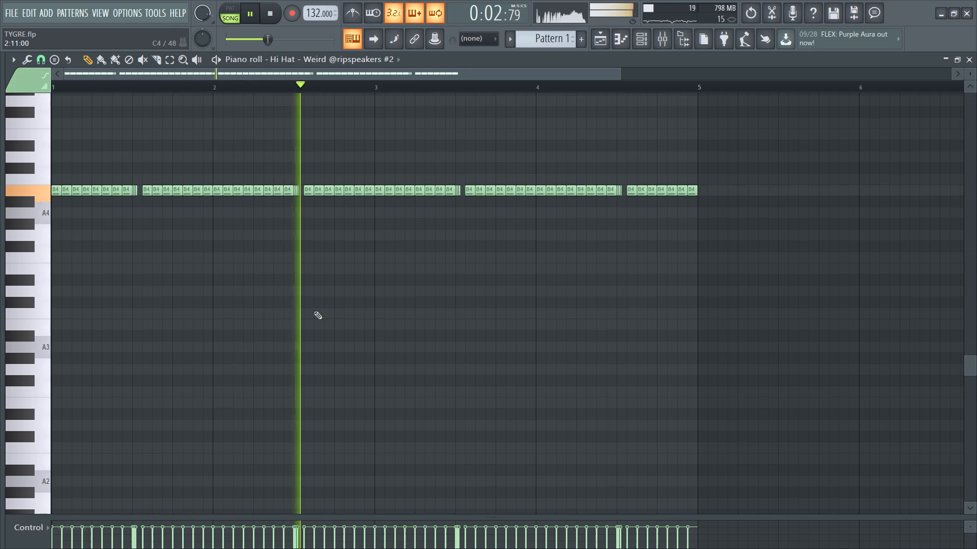
{"action": "key", "text": "shift+Up"}
{"action": "key", "text": "shift+Up"}
{"action": "key", "text": "shift+Up"}
{"action": "key", "text": "shift+Up"}
{"action": "key", "text": "shift+Up"}
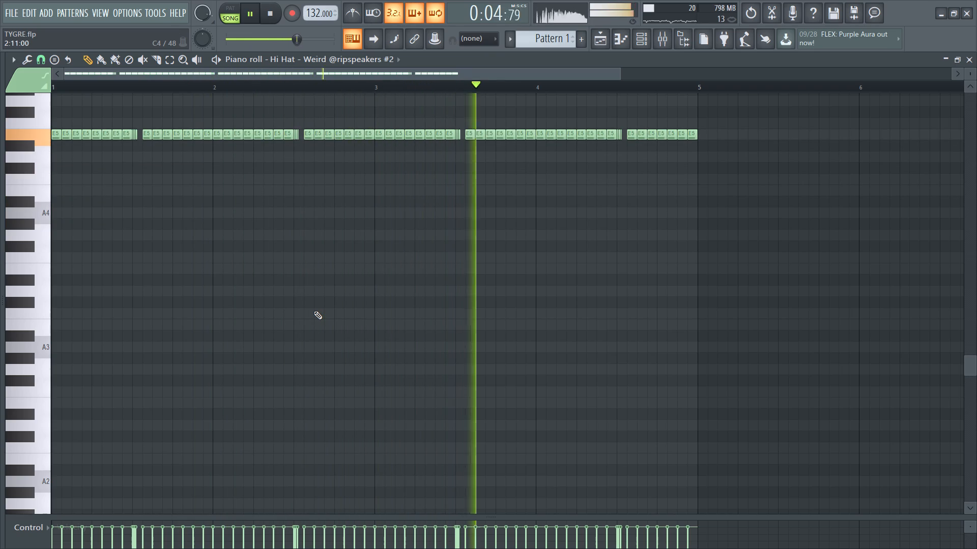
{"action": "key", "text": "shift+Up"}
{"action": "key", "text": "shift+Down"}
{"action": "key", "text": "shift+Down"}
{"action": "key", "text": "shift+Down"}
{"action": "key", "text": "shift+Down"}
{"action": "key", "text": "shift+Down"}
{"action": "key", "text": "shift+Down"}
{"action": "key", "text": "shift+Down"}
{"action": "key", "text": "shift+Down"}
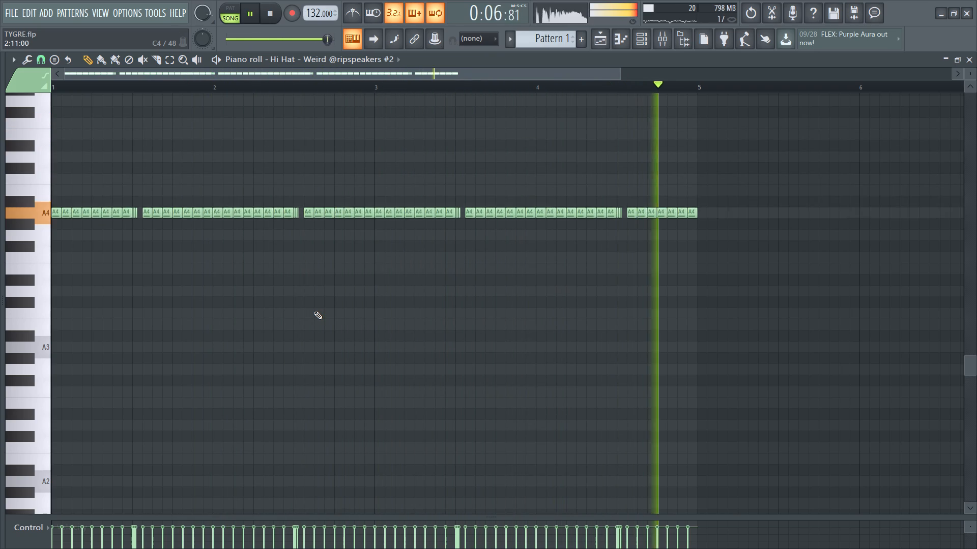
{"action": "key", "text": "shift+Up"}
{"action": "key", "text": "shift+Up"}
{"action": "key", "text": "shift+Up"}
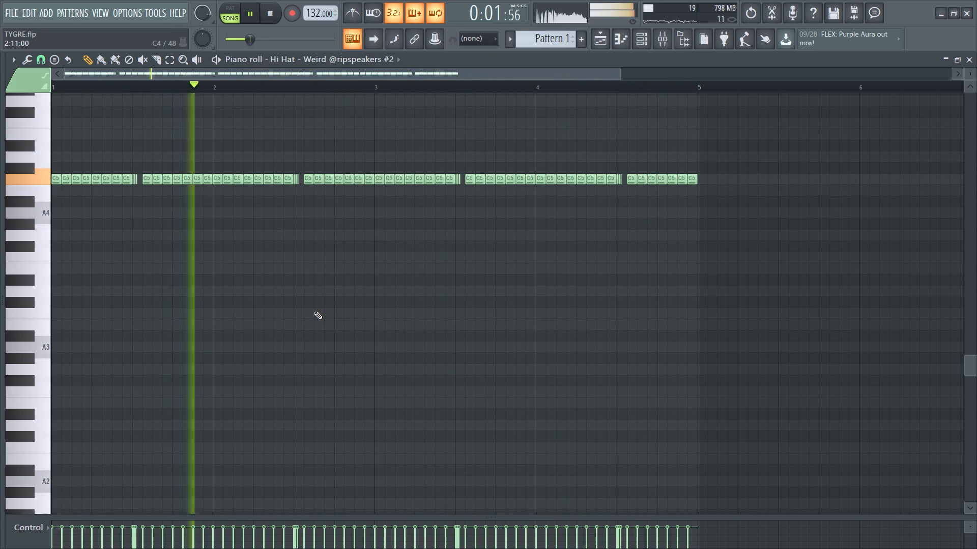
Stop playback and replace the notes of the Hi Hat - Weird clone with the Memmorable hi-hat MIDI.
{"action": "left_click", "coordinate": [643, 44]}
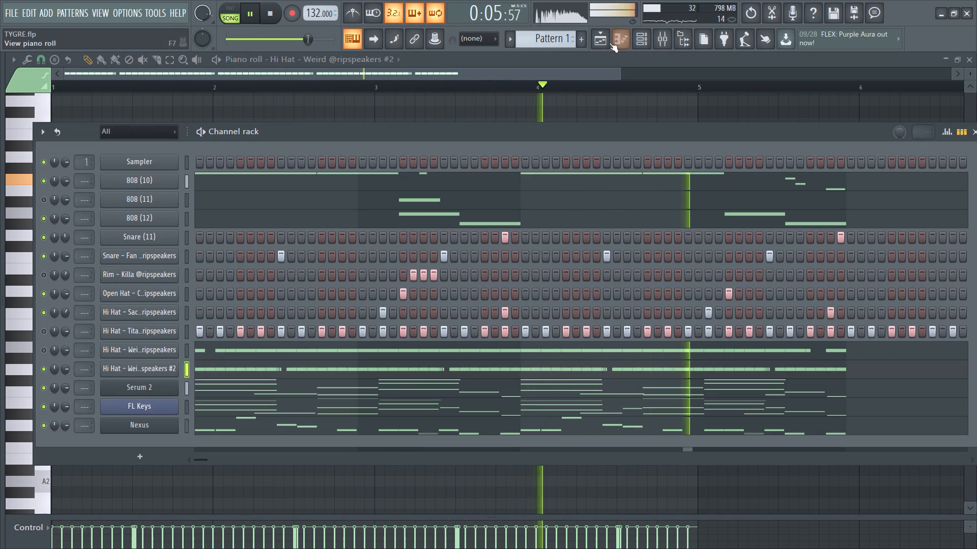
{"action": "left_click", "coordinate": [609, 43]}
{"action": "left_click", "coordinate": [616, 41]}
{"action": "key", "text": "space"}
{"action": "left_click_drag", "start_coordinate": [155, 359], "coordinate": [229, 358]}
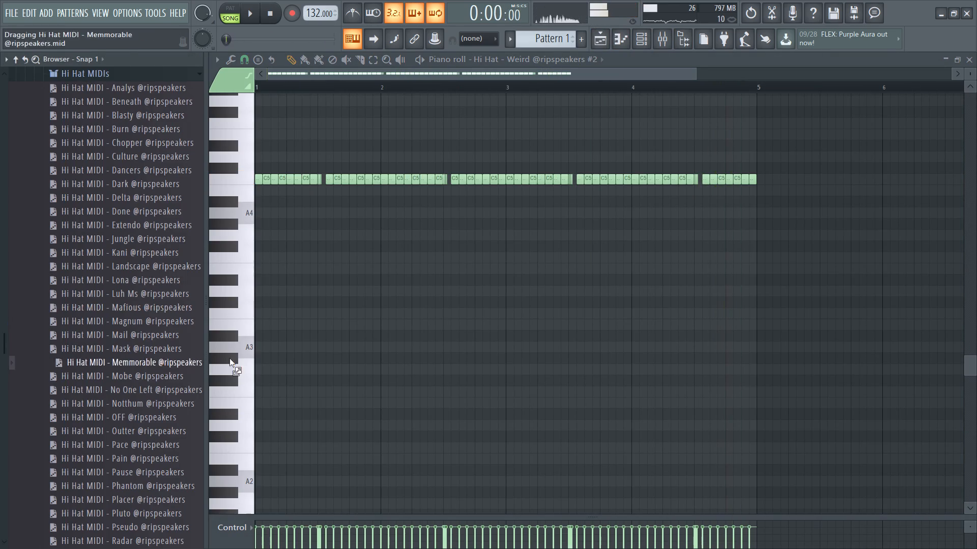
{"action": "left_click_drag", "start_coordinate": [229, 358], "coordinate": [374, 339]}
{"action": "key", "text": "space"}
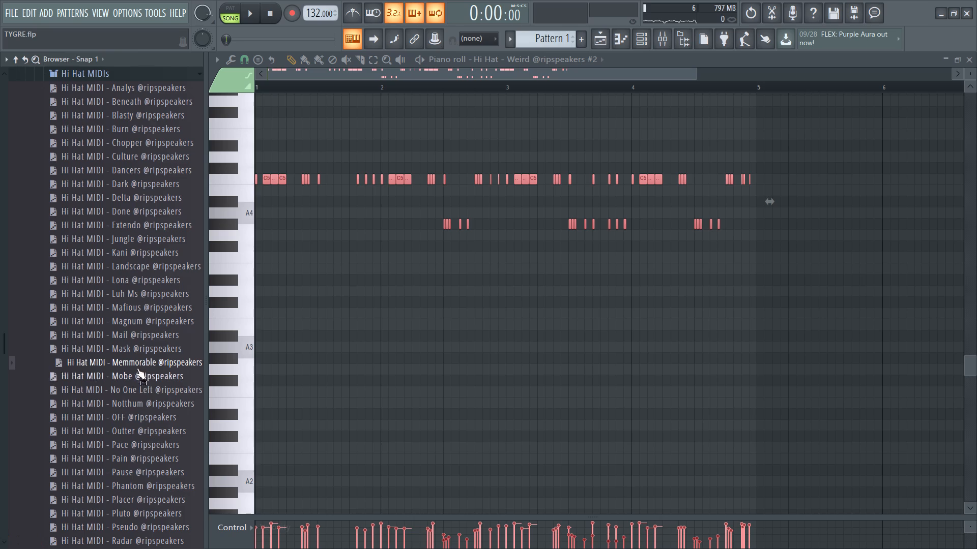
Replace the clone's notes with the Mobe hi-hat MIDI and play the pattern from the start.
{"action": "left_click_drag", "start_coordinate": [134, 375], "coordinate": [326, 358]}
{"action": "key", "text": "space"}
{"action": "key", "text": "space"}
{"action": "key", "text": "space"}
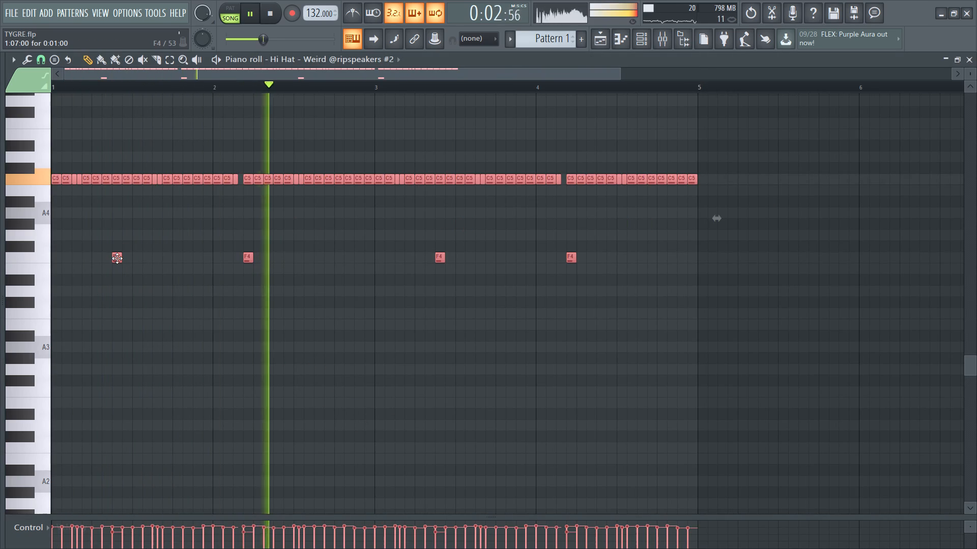
Mute the Serum 2 and FL Keys channels, replaying the pattern from the start after each change.
{"action": "left_click", "coordinate": [649, 42]}
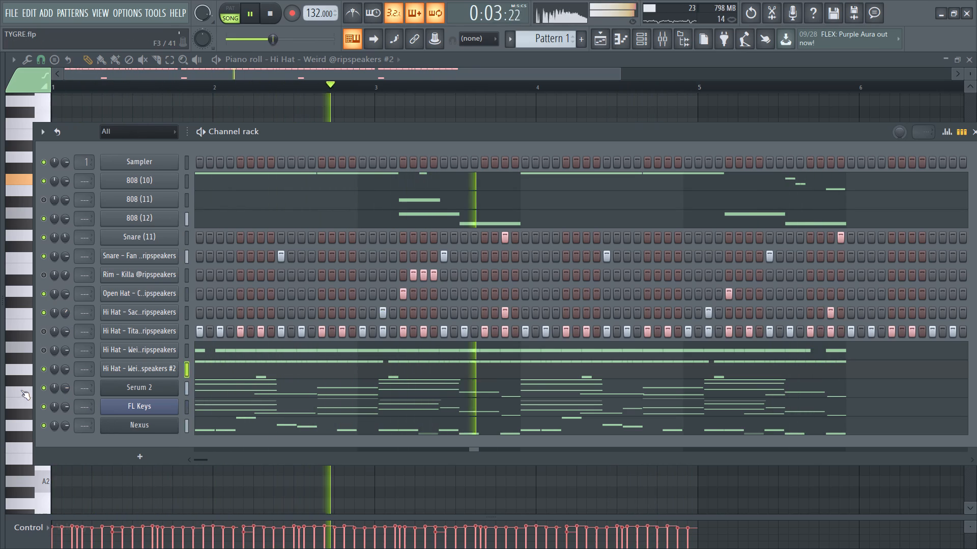
{"action": "left_click", "coordinate": [42, 388]}
{"action": "key", "text": "space"}
{"action": "key", "text": "space"}
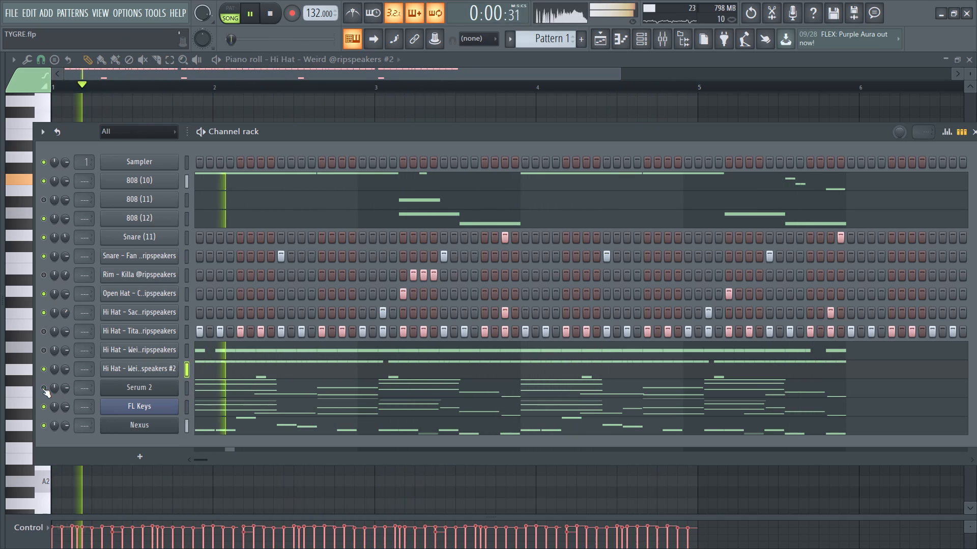
{"action": "left_click", "coordinate": [42, 406]}
{"action": "key", "text": "space"}
{"action": "key", "text": "space"}
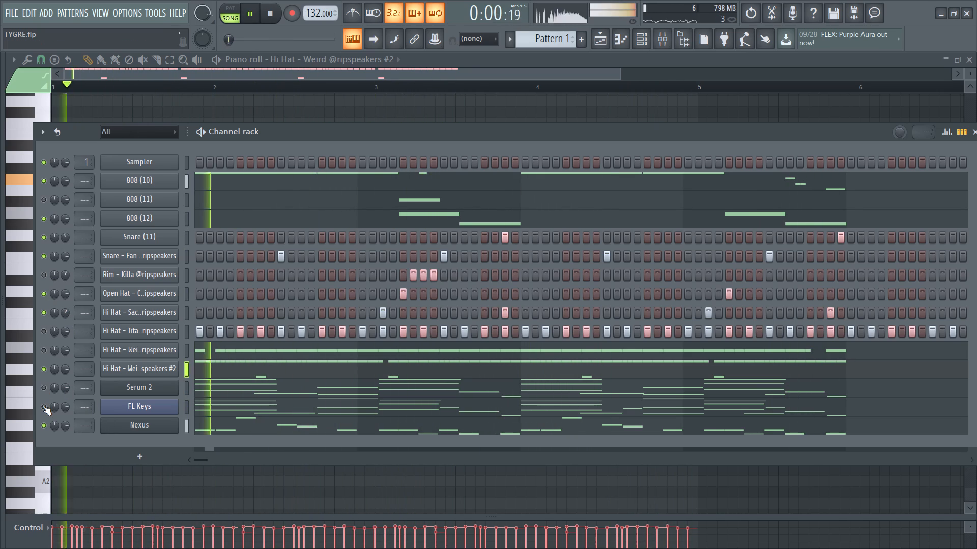
{"action": "key", "text": "space"}
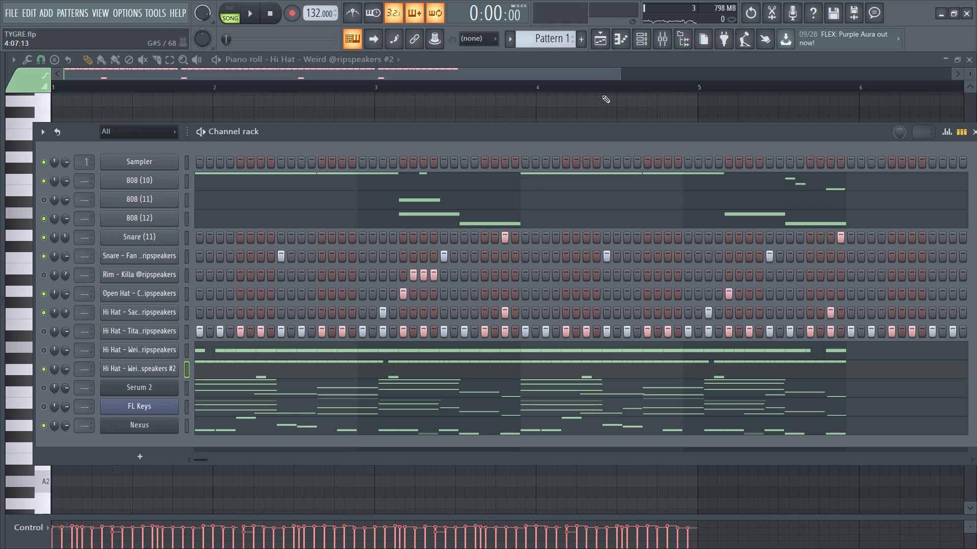
{"action": "key", "text": "space"}
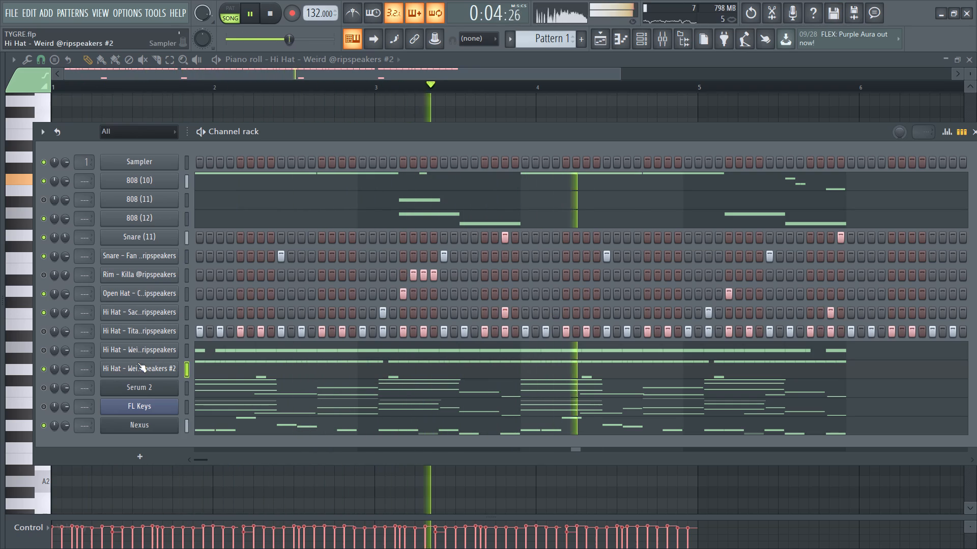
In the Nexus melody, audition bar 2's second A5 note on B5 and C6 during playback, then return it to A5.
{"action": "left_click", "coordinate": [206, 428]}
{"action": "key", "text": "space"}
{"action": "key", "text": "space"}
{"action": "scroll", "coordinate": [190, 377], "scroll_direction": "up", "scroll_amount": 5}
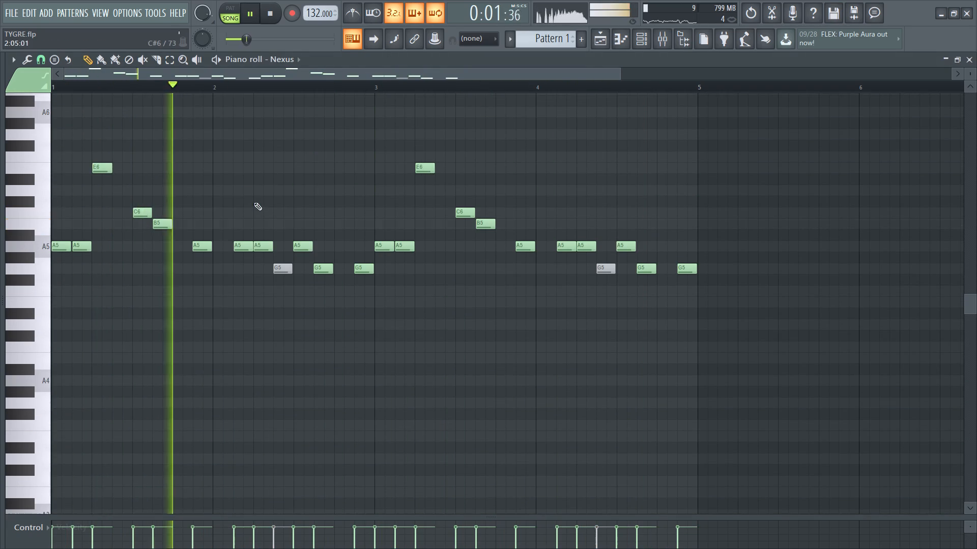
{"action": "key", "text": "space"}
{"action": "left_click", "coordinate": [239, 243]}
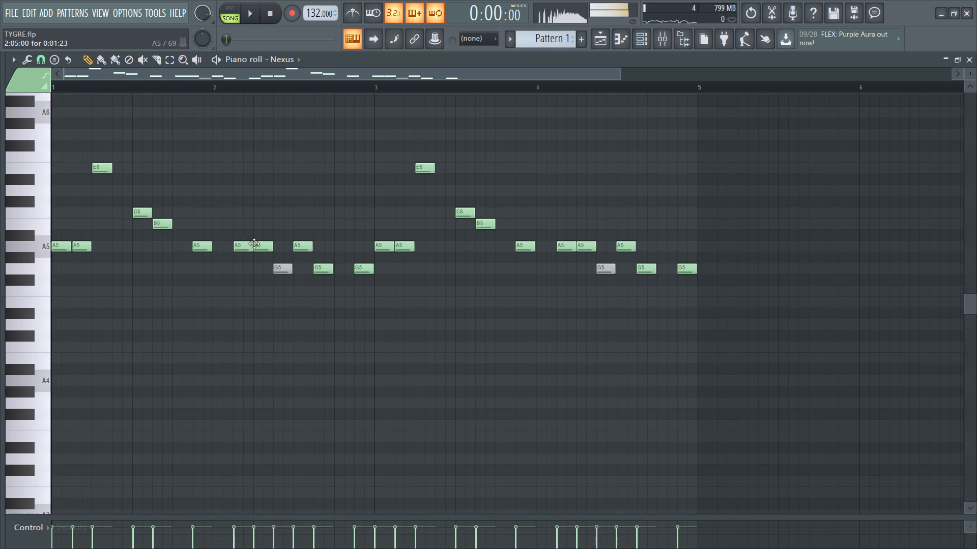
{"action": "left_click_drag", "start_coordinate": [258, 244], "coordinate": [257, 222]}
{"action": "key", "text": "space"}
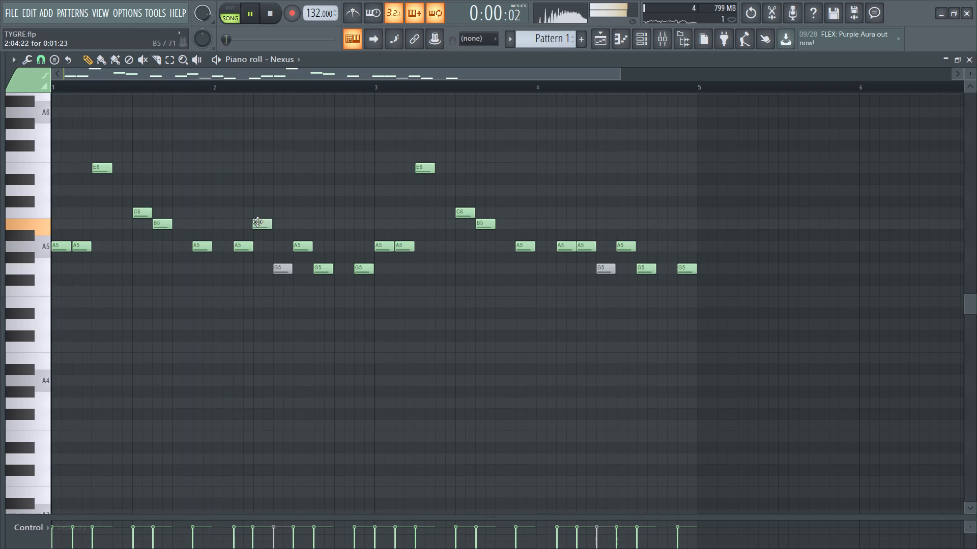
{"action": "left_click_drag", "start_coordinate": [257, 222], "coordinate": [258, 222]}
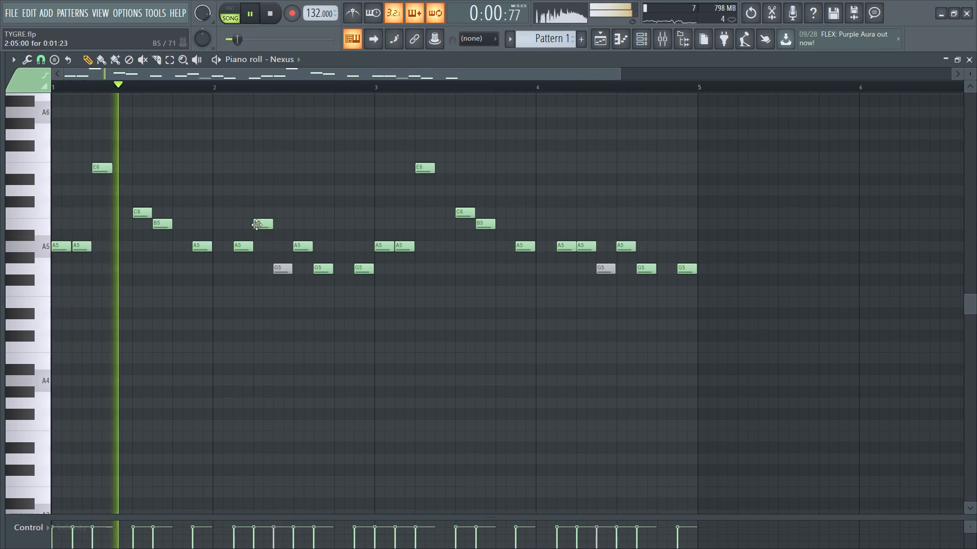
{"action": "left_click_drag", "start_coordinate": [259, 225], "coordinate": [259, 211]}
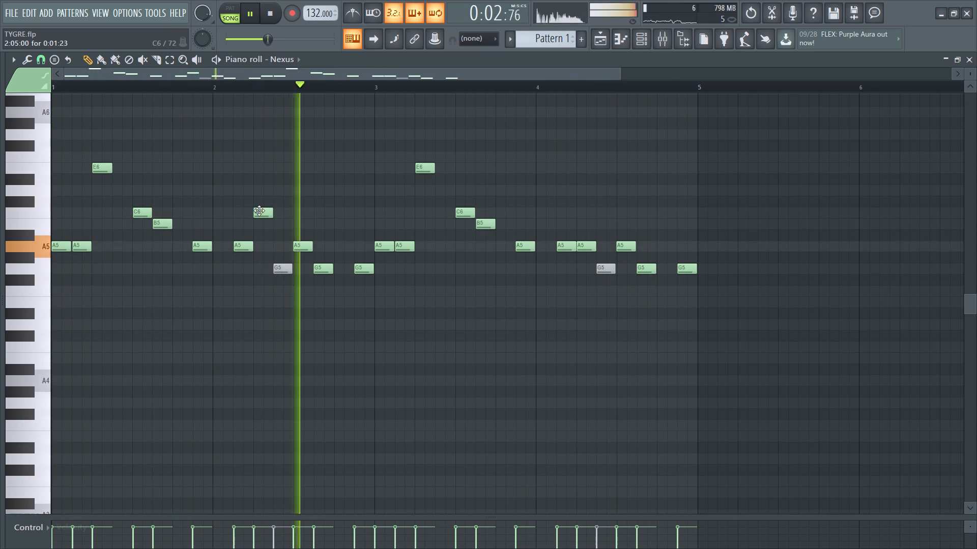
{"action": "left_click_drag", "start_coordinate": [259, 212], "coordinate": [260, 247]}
Return to the channel list, mute Nexus and unmute FL Keys while the pattern plays.
{"action": "left_click", "coordinate": [609, 42]}
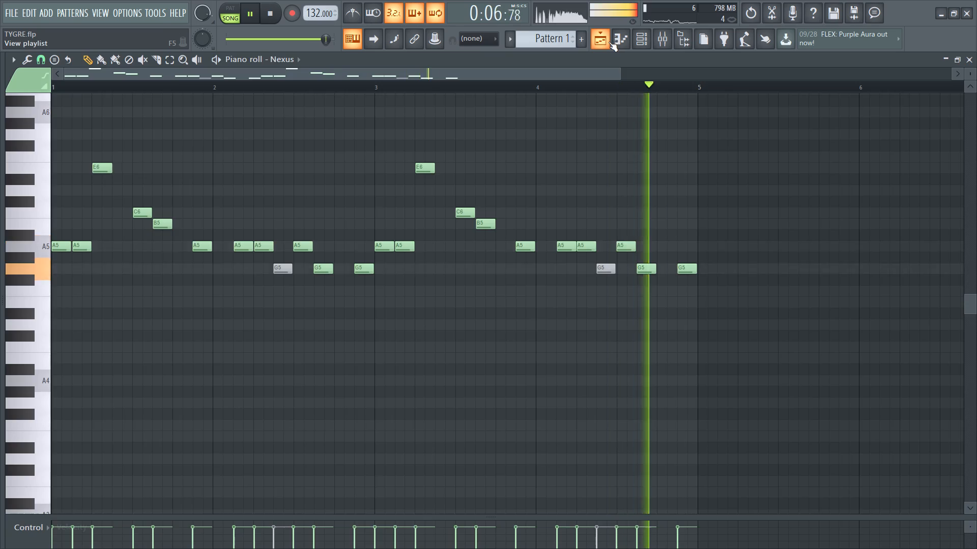
{"action": "left_click", "coordinate": [644, 47]}
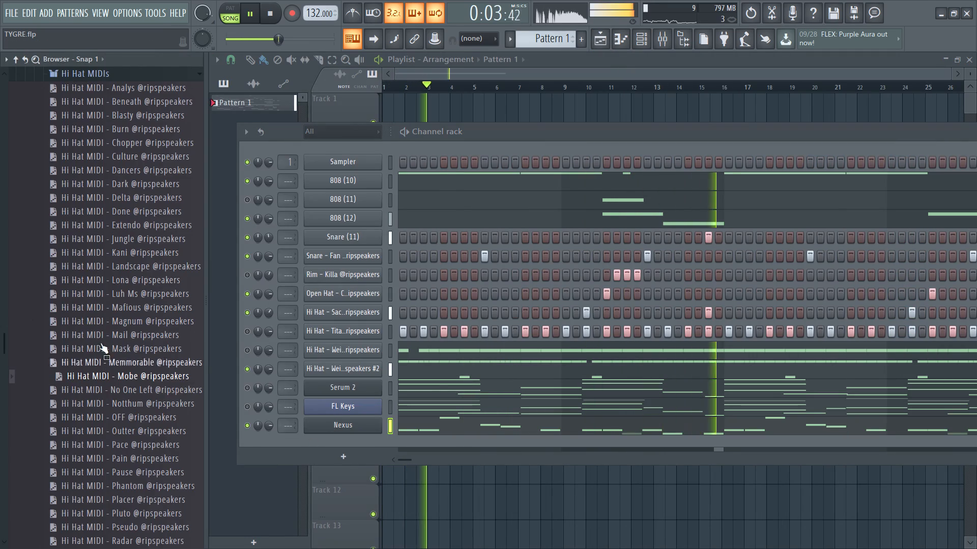
{"action": "scroll", "coordinate": [97, 333], "scroll_direction": "up", "scroll_amount": 3}
{"action": "left_click", "coordinate": [81, 297]}
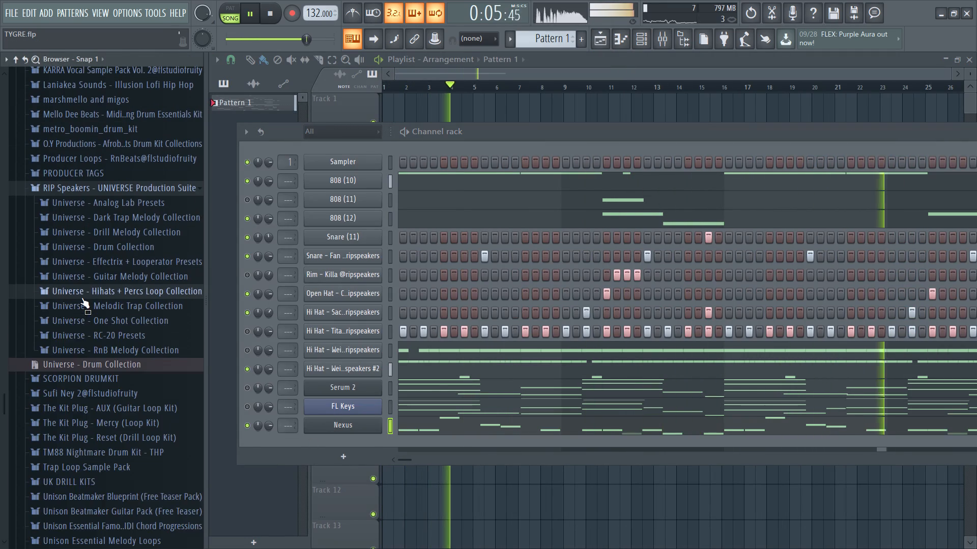
{"action": "left_click", "coordinate": [42, 420]}
{"action": "left_click", "coordinate": [41, 411]}
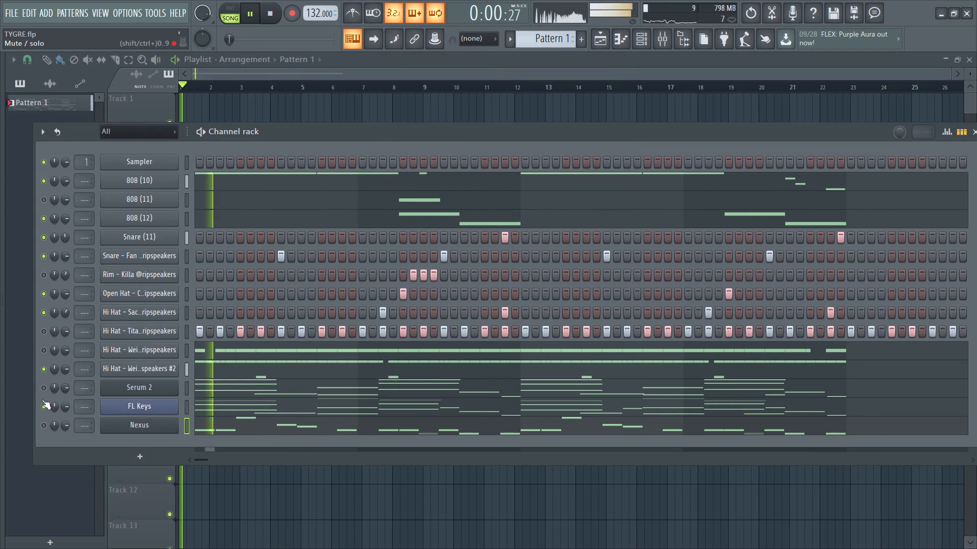
{"action": "left_click", "coordinate": [43, 395]}
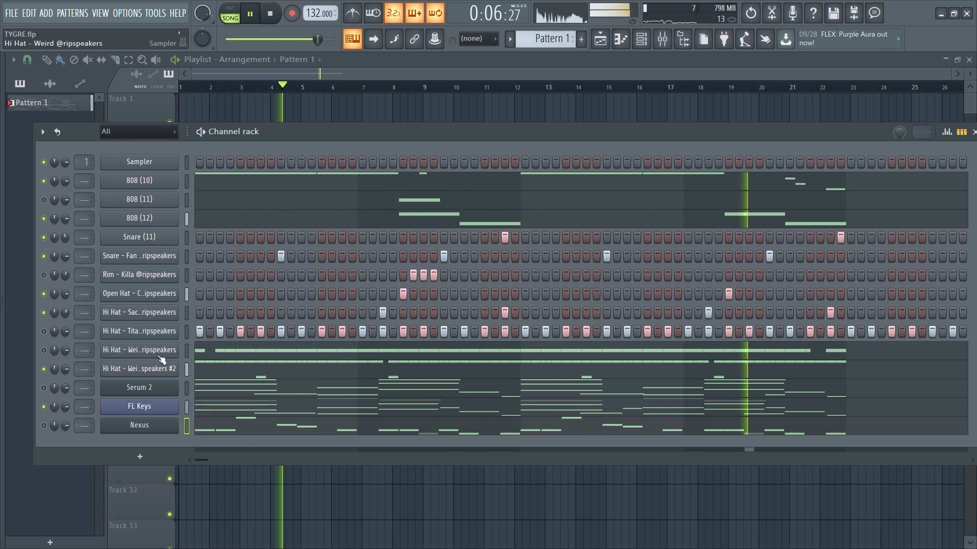
Delete the original muted Hi Hat - Weird channel, keeping its #2 clone.
{"action": "scroll", "coordinate": [136, 352], "scroll_direction": "up", "scroll_amount": 1}
{"action": "right_click", "coordinate": [136, 352]}
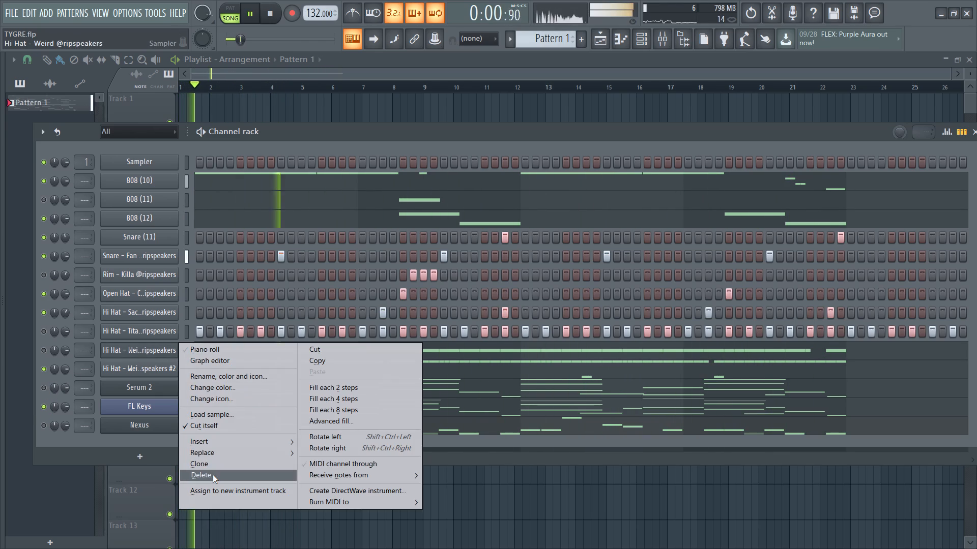
{"action": "left_click", "coordinate": [213, 475]}
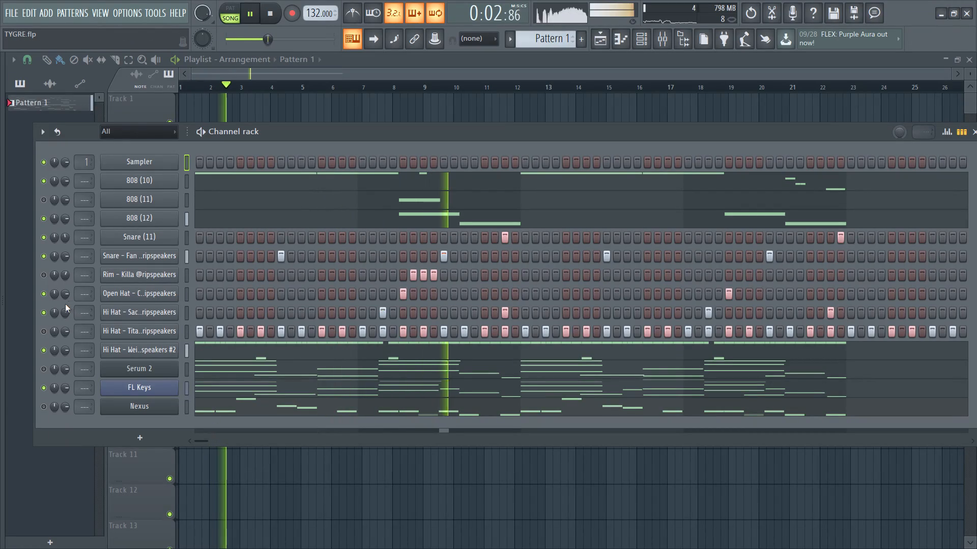
Mute the Hi Hat - Weird #2 channel and unmute Nexus.
{"action": "left_click", "coordinate": [41, 350]}
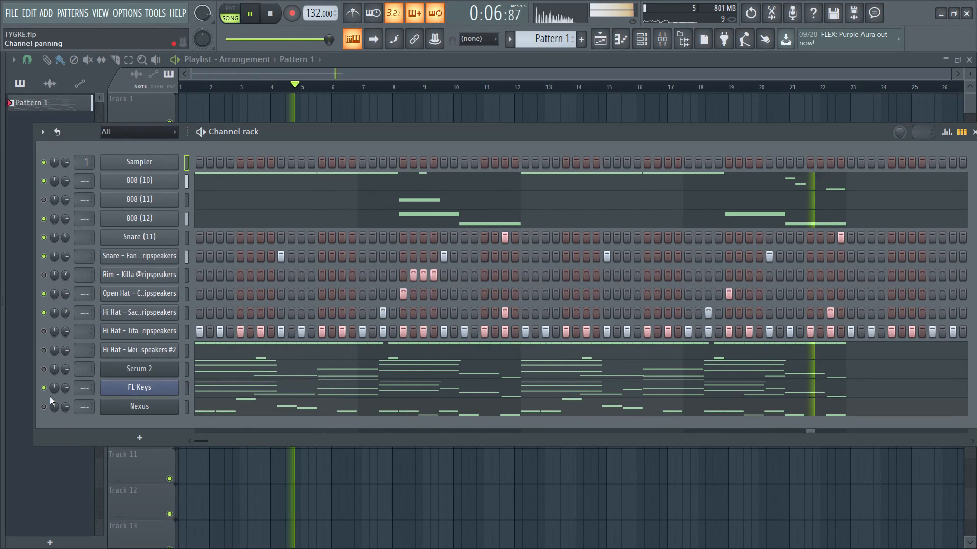
{"action": "left_click", "coordinate": [42, 408]}
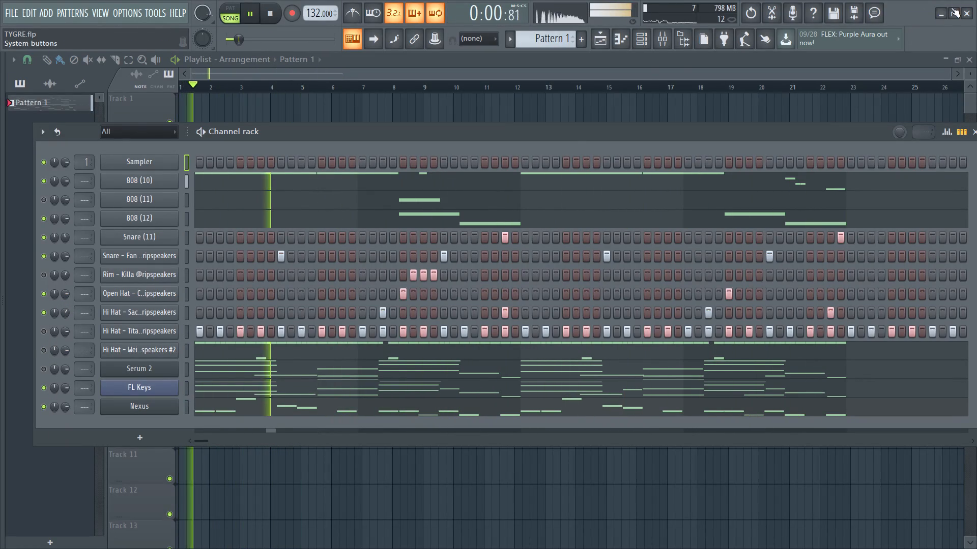
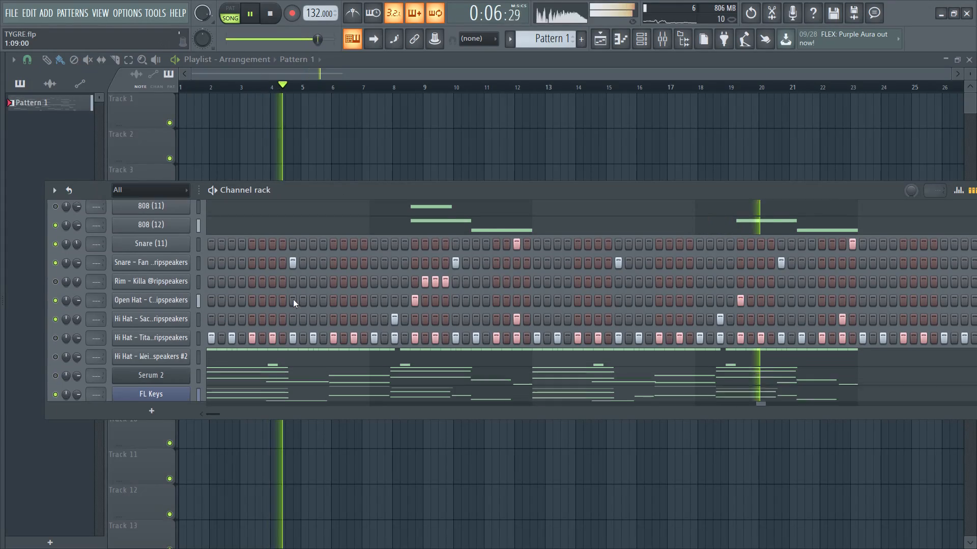
Unmute Serum 2 and mute FL Keys and Nexus so Serum 2 carries the melody during playback.
{"action": "scroll", "coordinate": [263, 360], "scroll_direction": "down", "scroll_amount": 3}
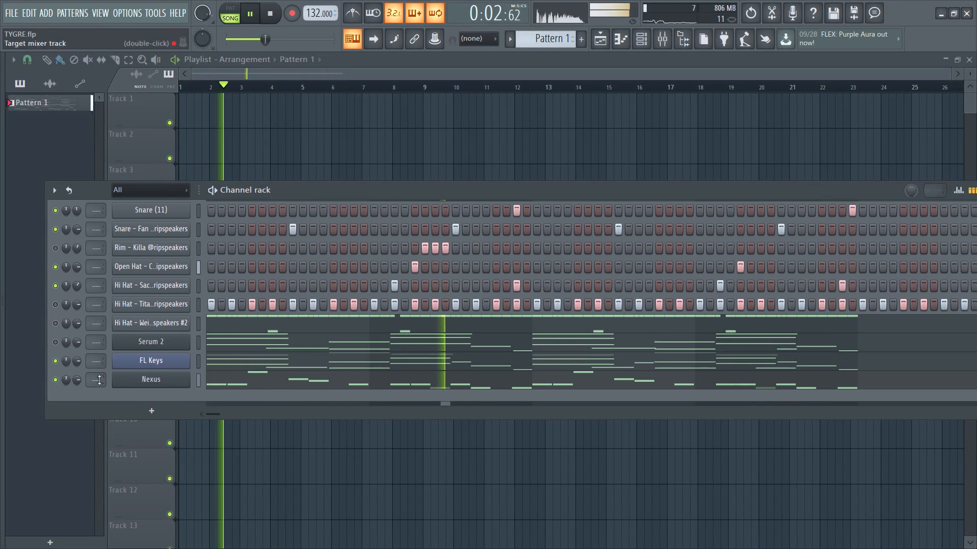
{"action": "left_click", "coordinate": [55, 344]}
{"action": "left_click", "coordinate": [60, 374]}
{"action": "left_click", "coordinate": [55, 365]}
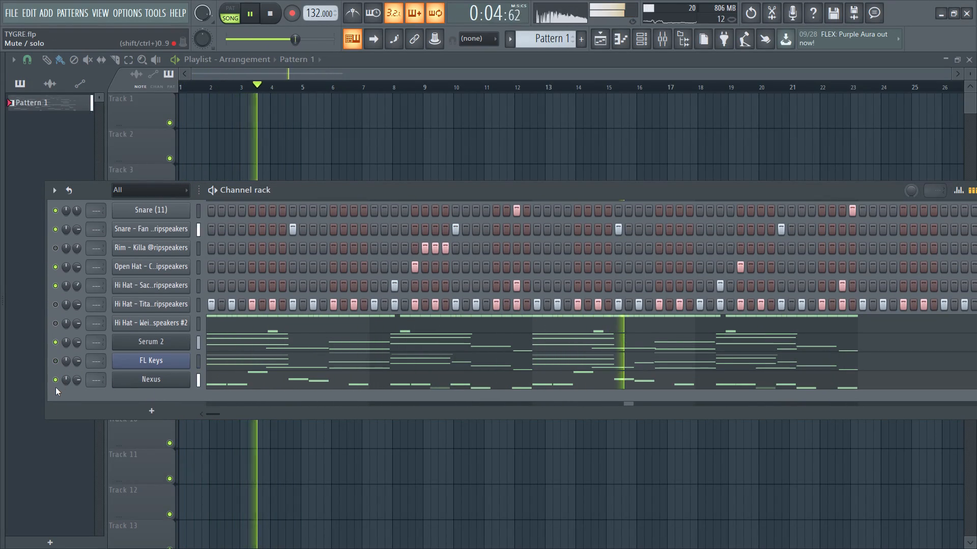
{"action": "left_click", "coordinate": [55, 386]}
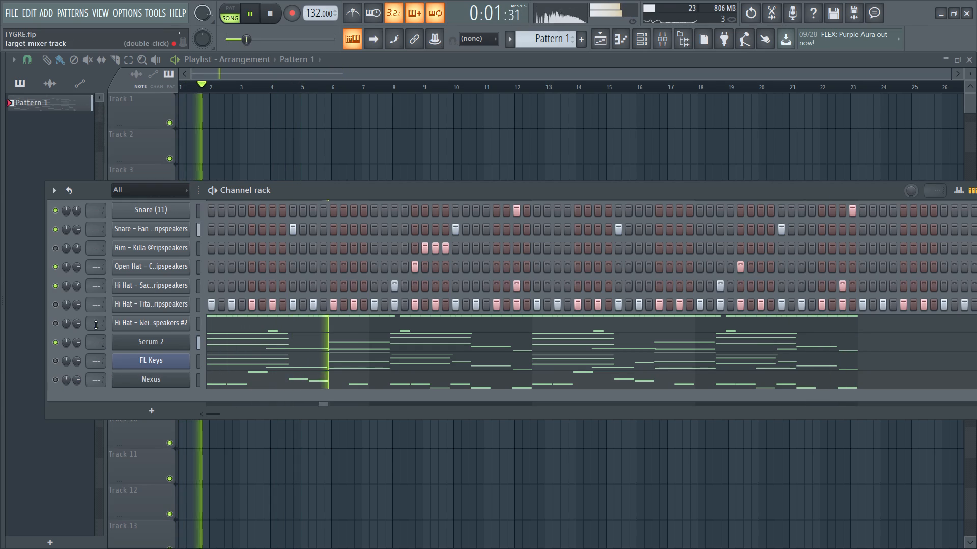
Unmute the Hi Hat - Weird #2, FL Keys and Nexus channels while the pattern plays.
{"action": "left_click", "coordinate": [58, 321]}
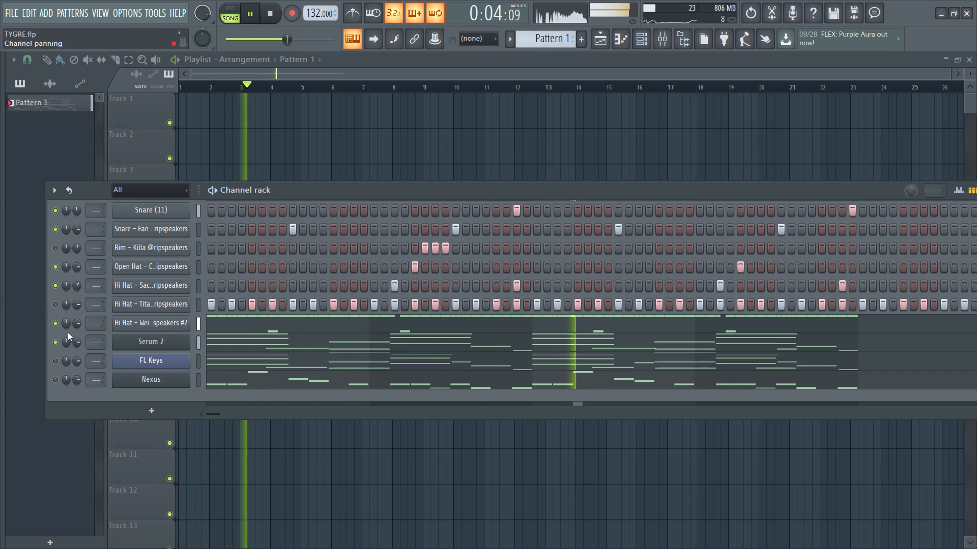
{"action": "left_click", "coordinate": [55, 359]}
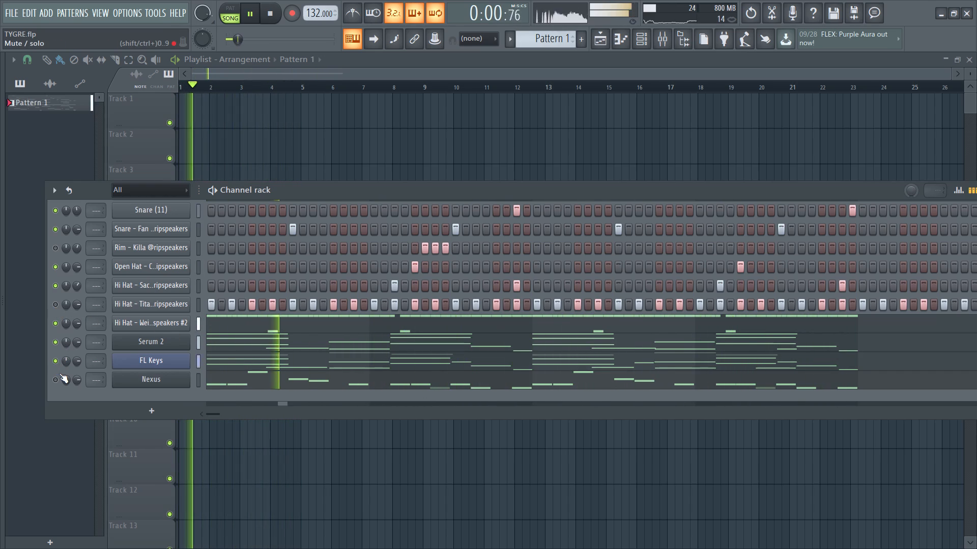
{"action": "left_click", "coordinate": [58, 378]}
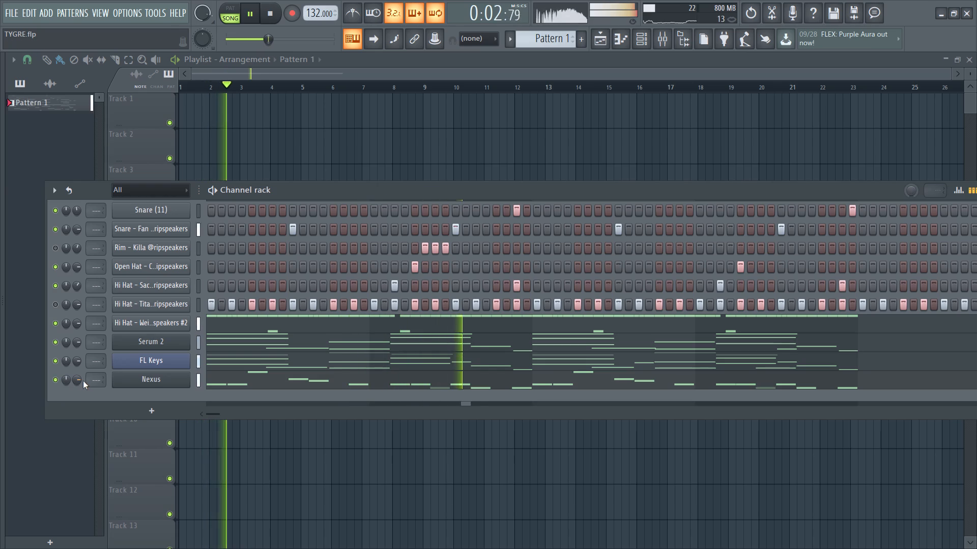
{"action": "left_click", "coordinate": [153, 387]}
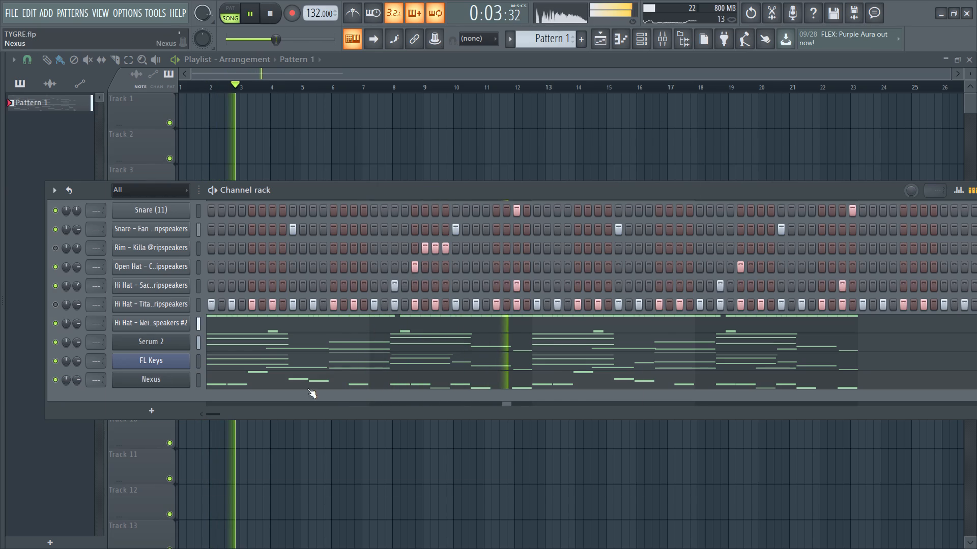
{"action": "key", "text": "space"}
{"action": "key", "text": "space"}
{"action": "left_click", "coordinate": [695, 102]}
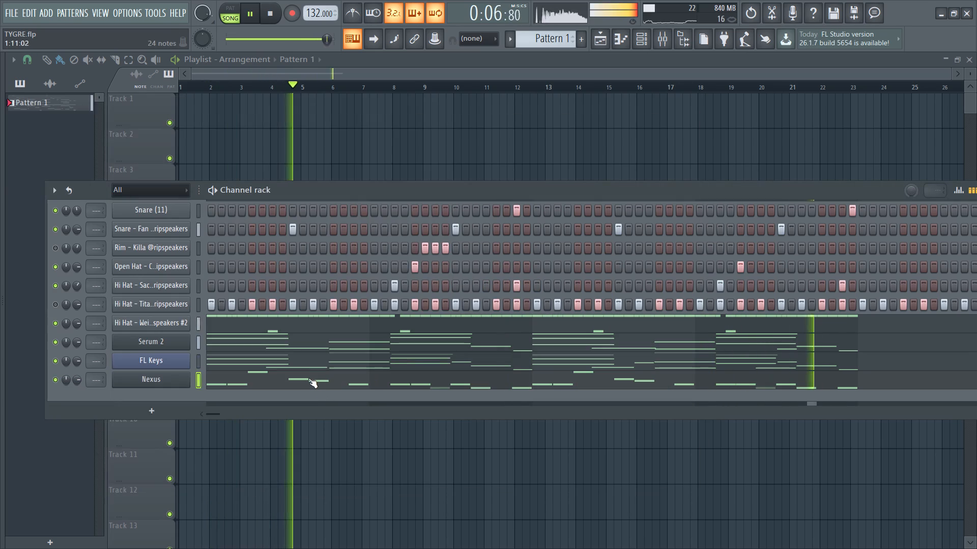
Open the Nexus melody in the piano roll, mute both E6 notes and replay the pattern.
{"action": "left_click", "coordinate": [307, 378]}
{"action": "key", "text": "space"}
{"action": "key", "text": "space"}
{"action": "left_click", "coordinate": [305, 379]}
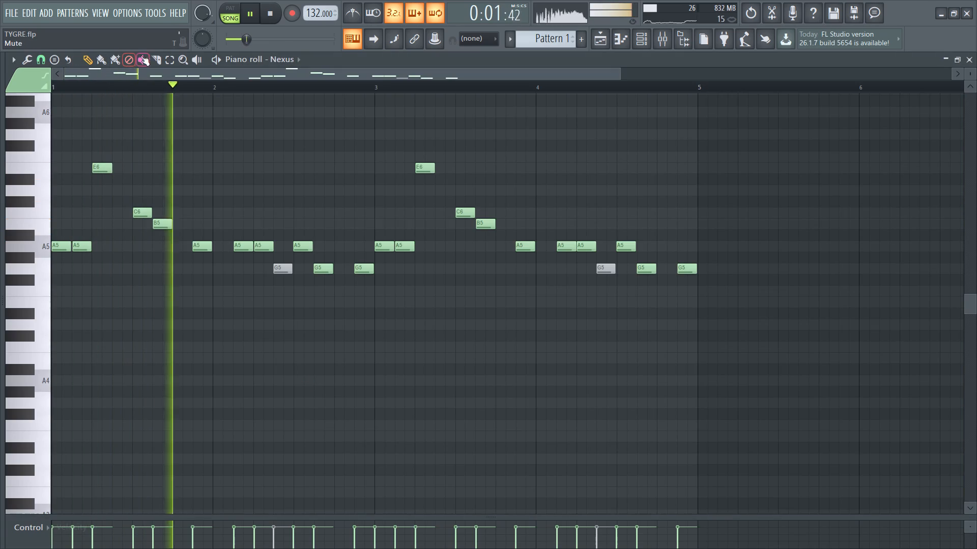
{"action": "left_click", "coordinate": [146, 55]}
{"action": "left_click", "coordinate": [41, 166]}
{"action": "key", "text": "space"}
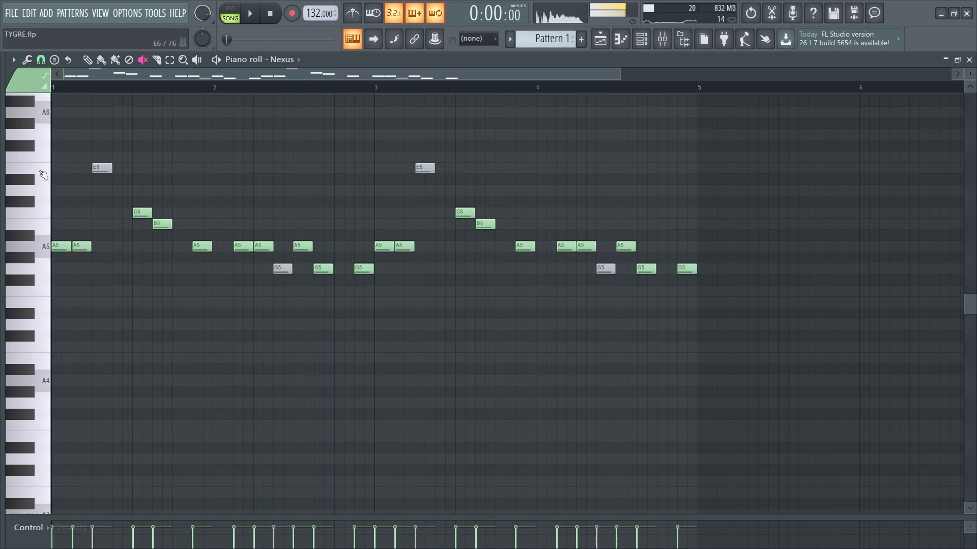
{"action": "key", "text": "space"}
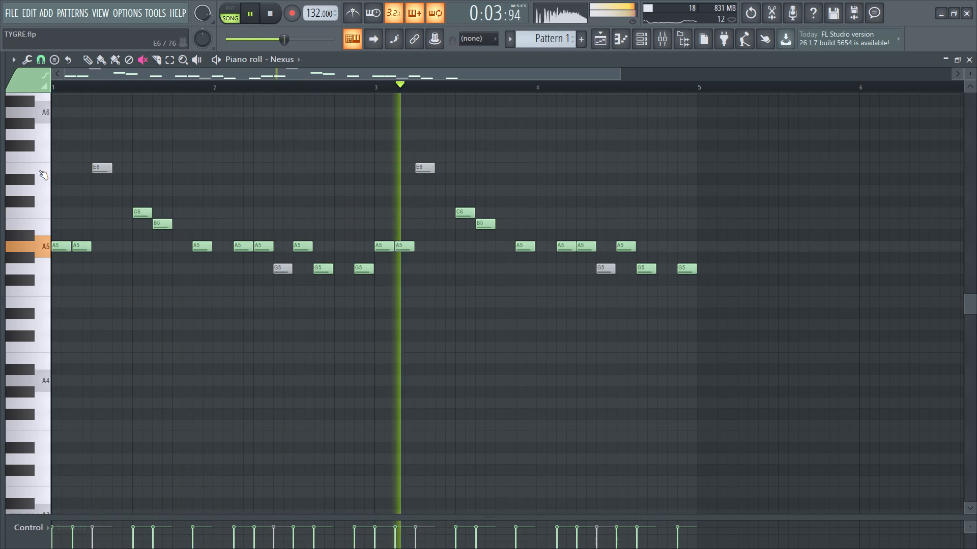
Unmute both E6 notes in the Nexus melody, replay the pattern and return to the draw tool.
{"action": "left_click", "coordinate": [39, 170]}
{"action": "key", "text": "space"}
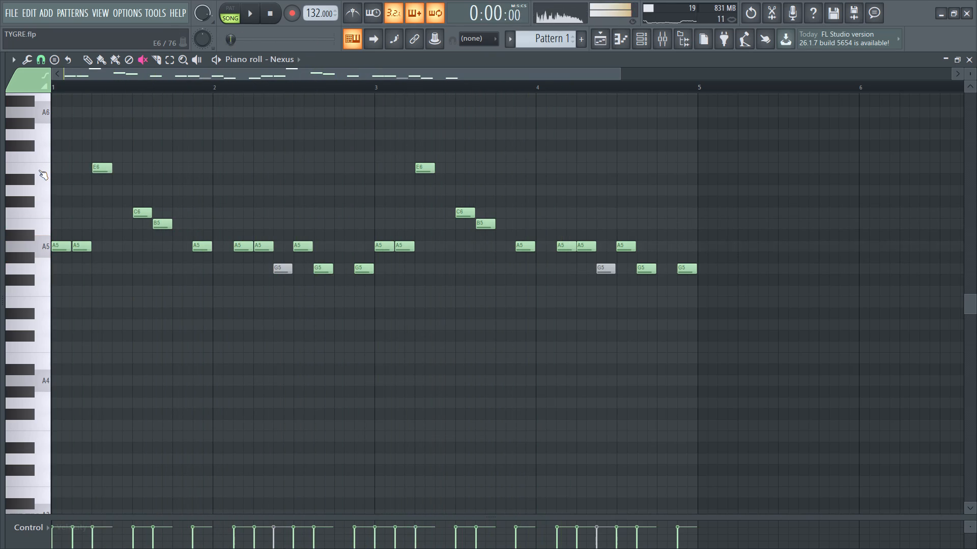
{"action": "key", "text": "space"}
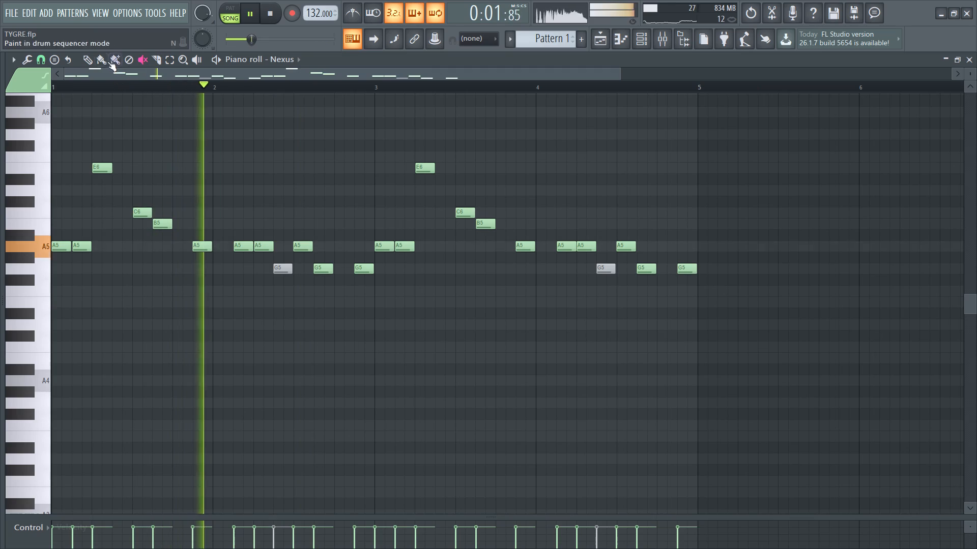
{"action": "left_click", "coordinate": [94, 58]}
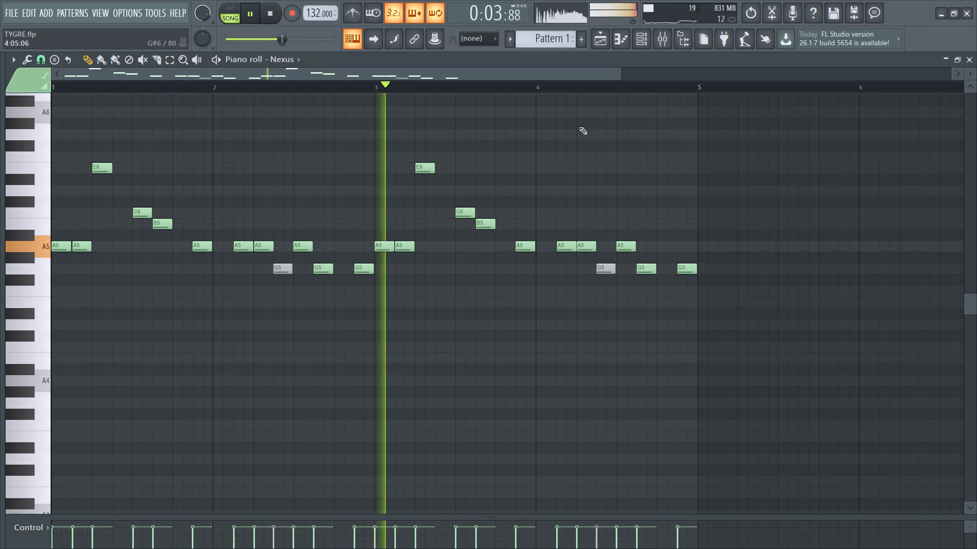
Return to the channel list and mute Nexus.
{"action": "left_click", "coordinate": [639, 43]}
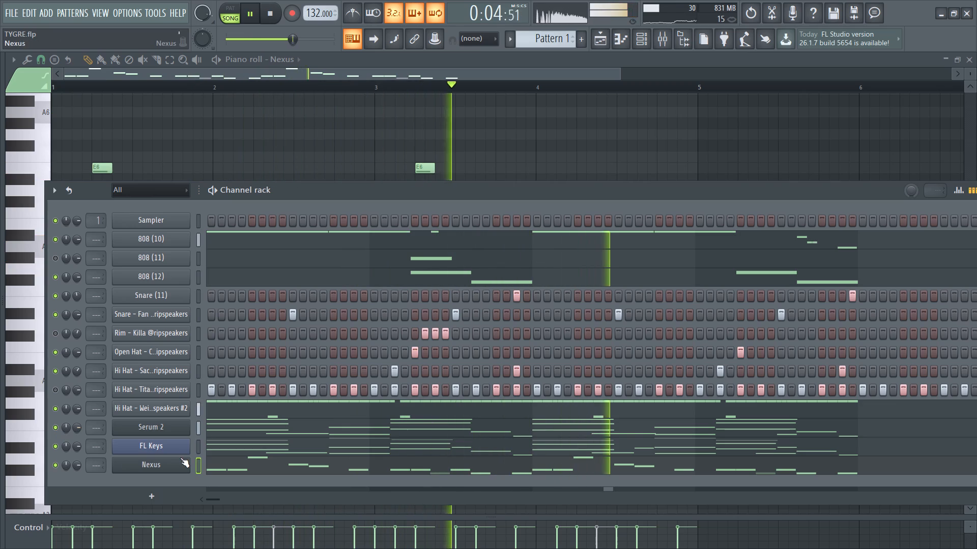
{"action": "left_click", "coordinate": [51, 467]}
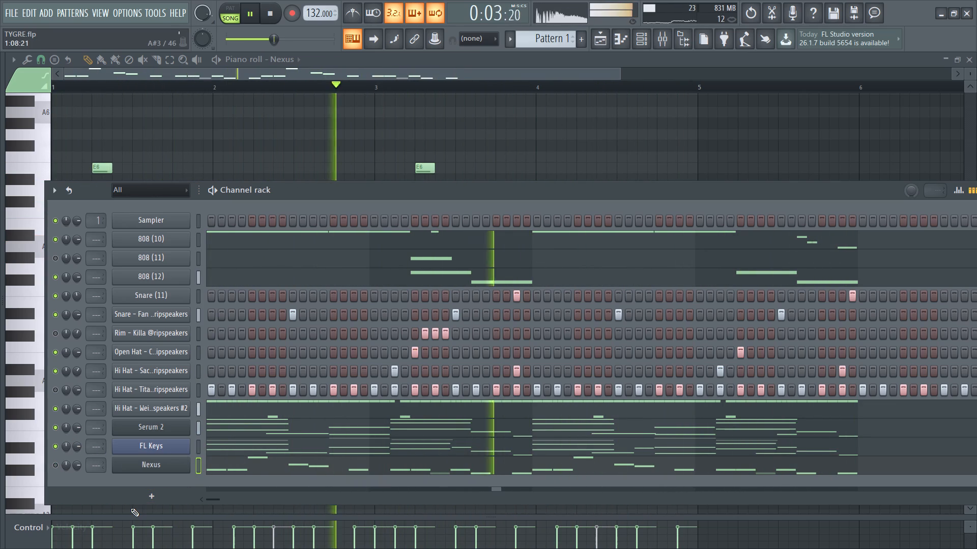
Save the TYGRE project.
{"action": "key", "text": "ctrl+s"}
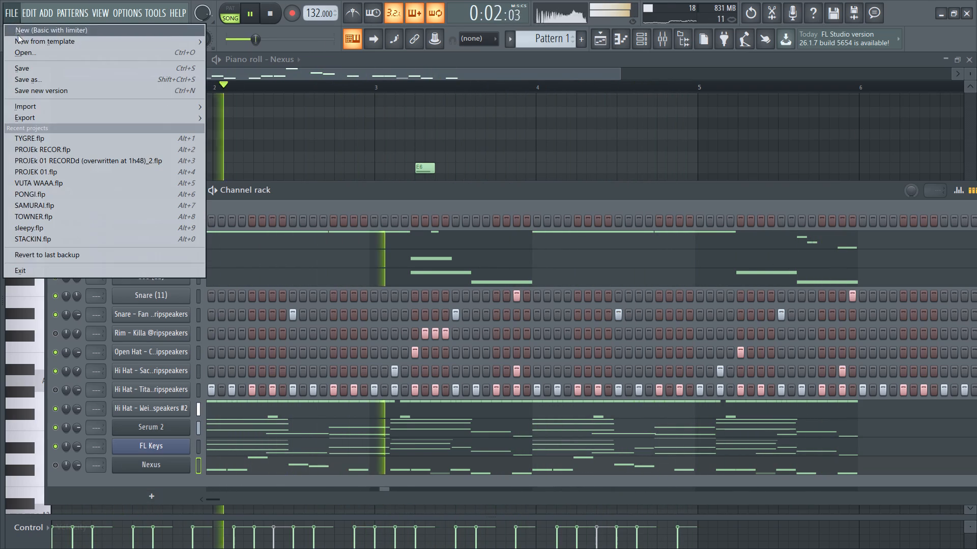
{"action": "left_click", "coordinate": [430, 191]}
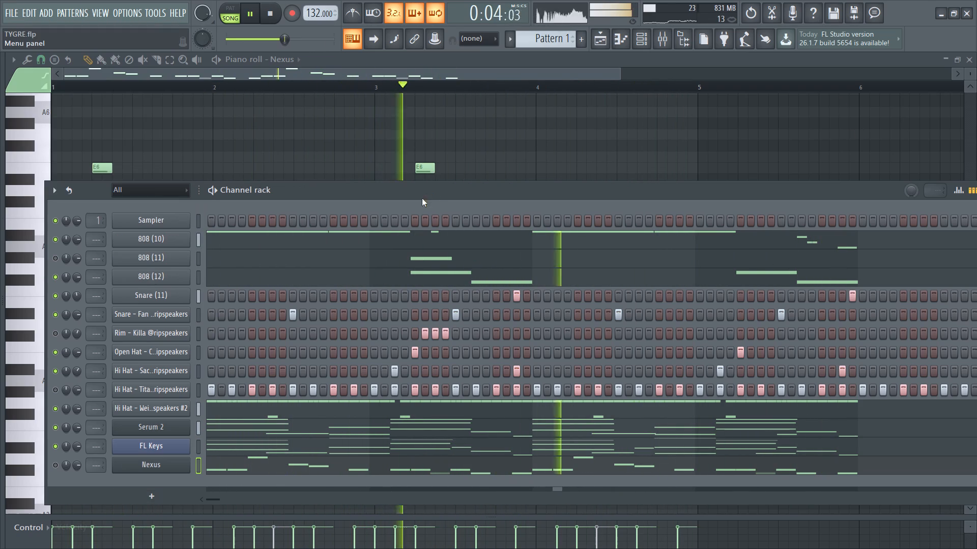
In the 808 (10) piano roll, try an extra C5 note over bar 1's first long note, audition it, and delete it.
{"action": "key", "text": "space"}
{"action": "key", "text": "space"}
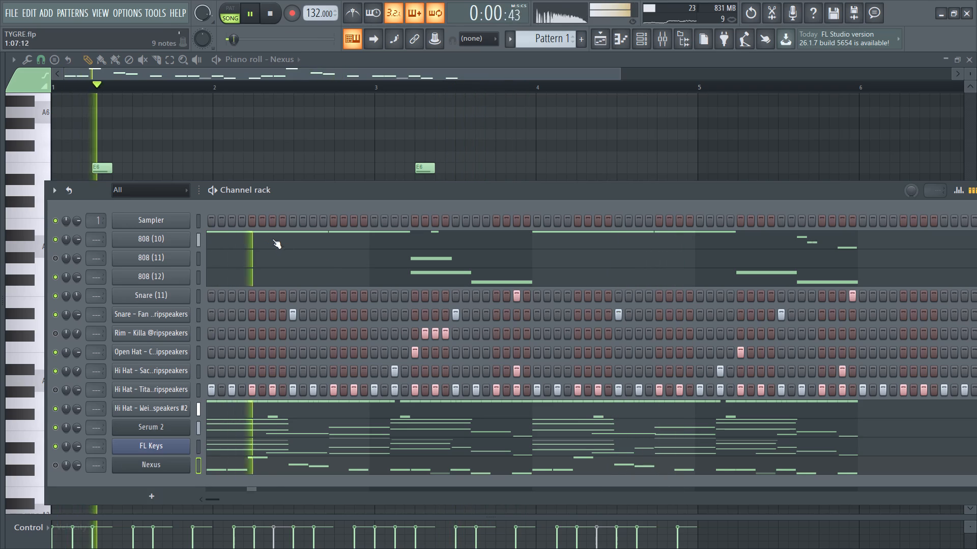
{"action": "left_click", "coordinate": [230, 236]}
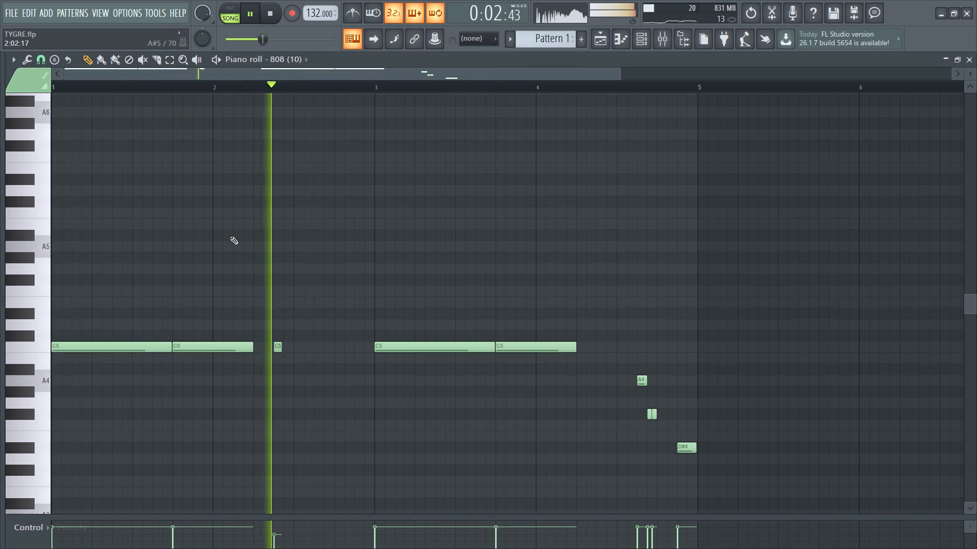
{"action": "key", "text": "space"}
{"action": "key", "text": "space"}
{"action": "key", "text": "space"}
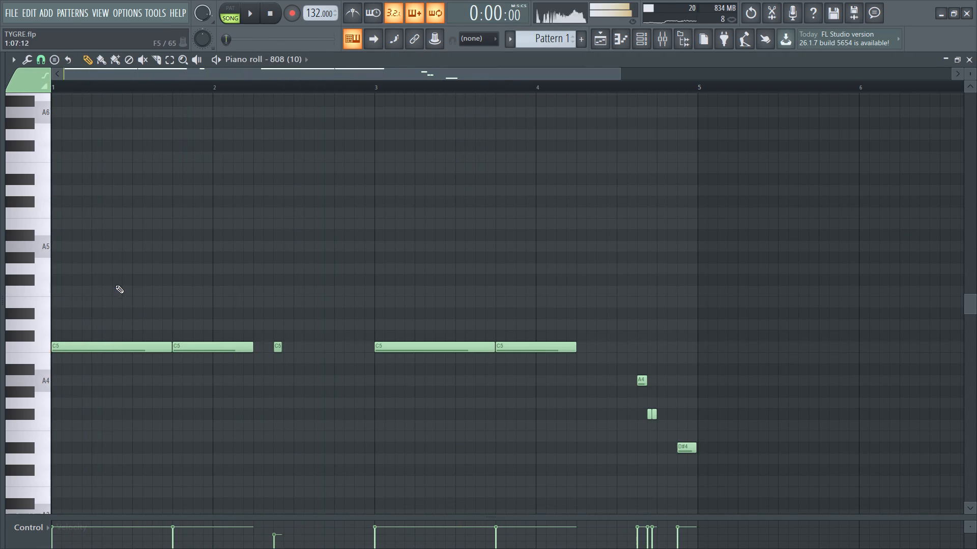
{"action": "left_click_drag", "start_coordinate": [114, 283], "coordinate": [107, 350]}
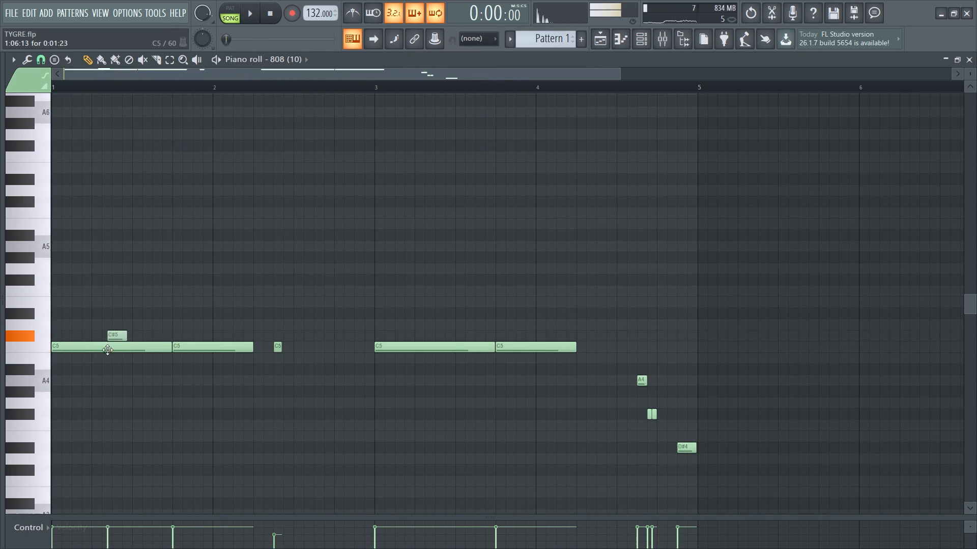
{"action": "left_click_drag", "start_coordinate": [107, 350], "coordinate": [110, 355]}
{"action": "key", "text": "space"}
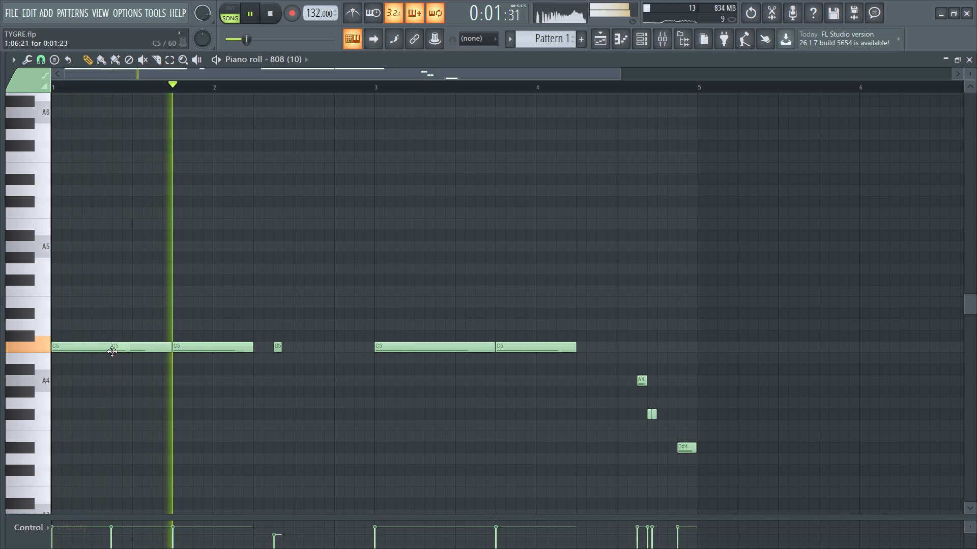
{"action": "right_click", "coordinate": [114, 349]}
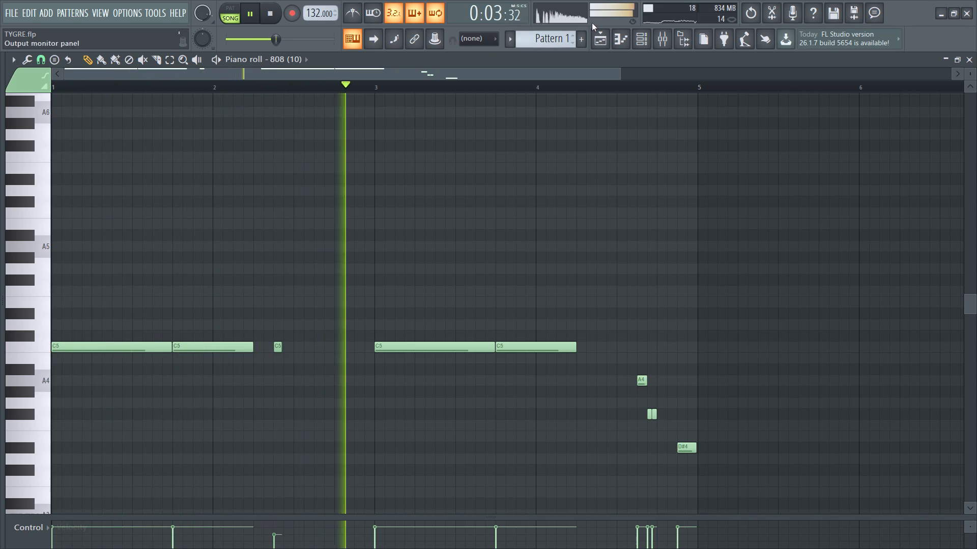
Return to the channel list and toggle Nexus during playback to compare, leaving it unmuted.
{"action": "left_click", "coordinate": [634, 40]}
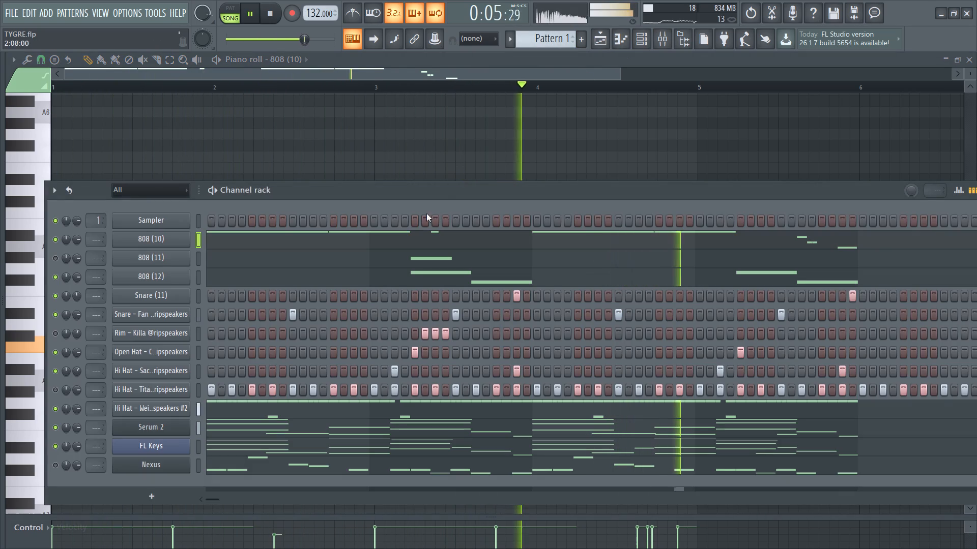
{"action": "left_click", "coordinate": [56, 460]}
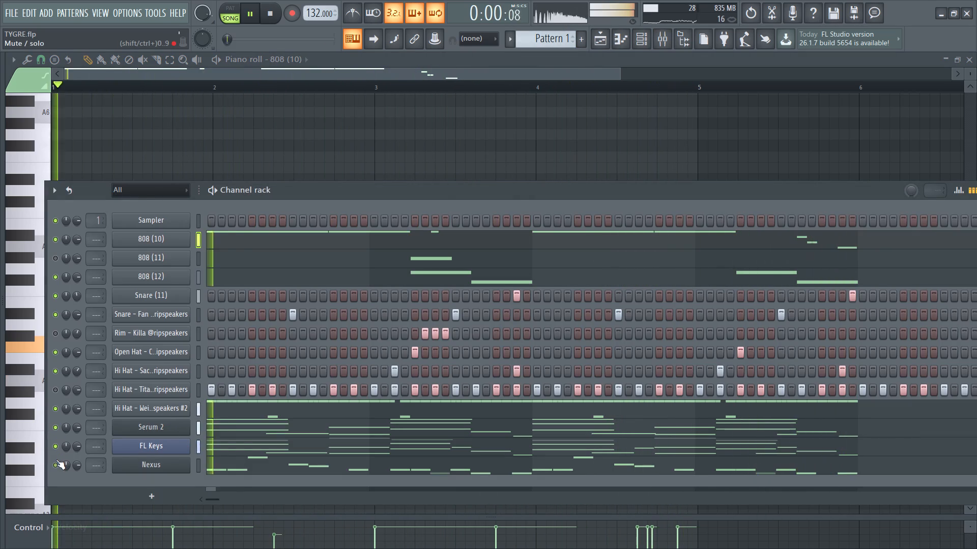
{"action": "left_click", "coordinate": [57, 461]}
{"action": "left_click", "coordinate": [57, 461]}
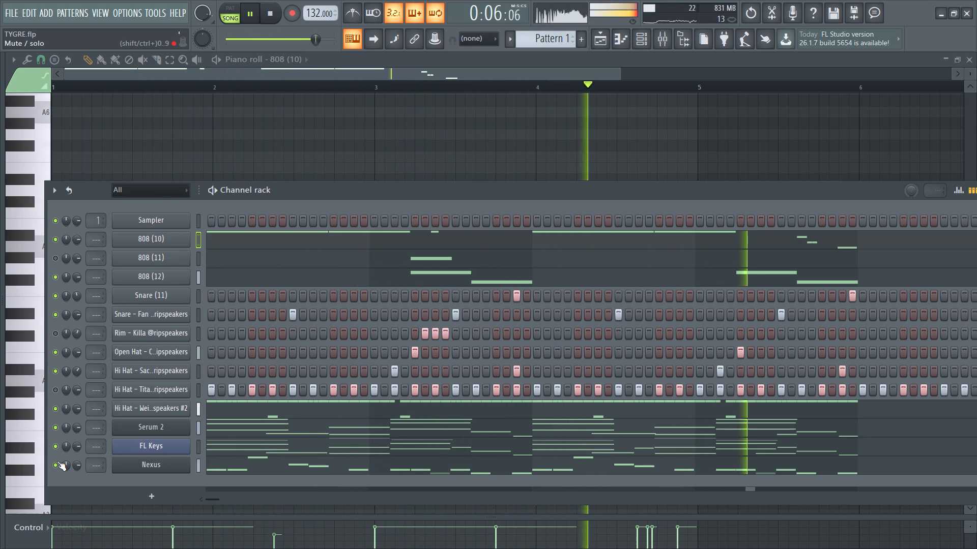
Open Nexus's detailed channel settings, lower the channel volume and close the instrument window.
{"action": "left_click", "coordinate": [136, 469]}
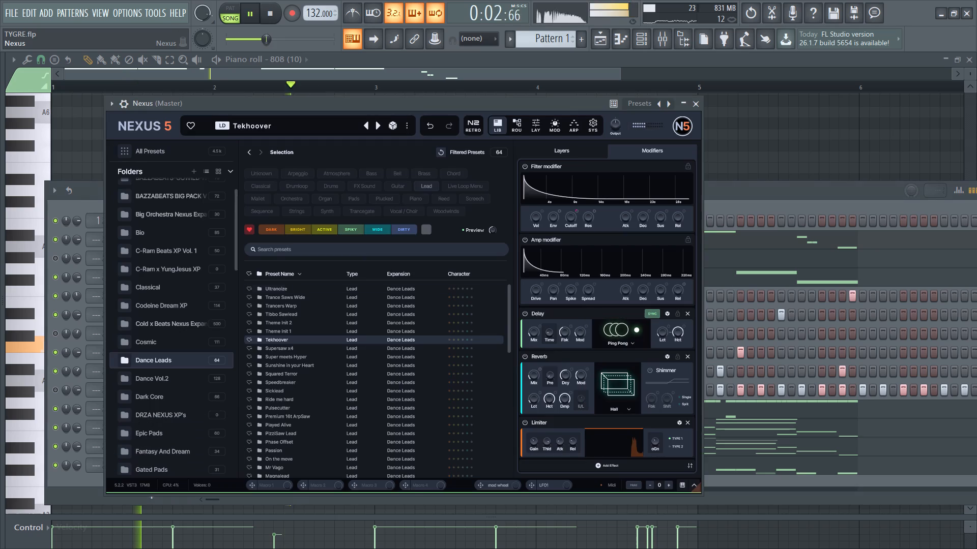
{"action": "left_click", "coordinate": [121, 99]}
{"action": "left_click_drag", "start_coordinate": [611, 129], "coordinate": [611, 146]}
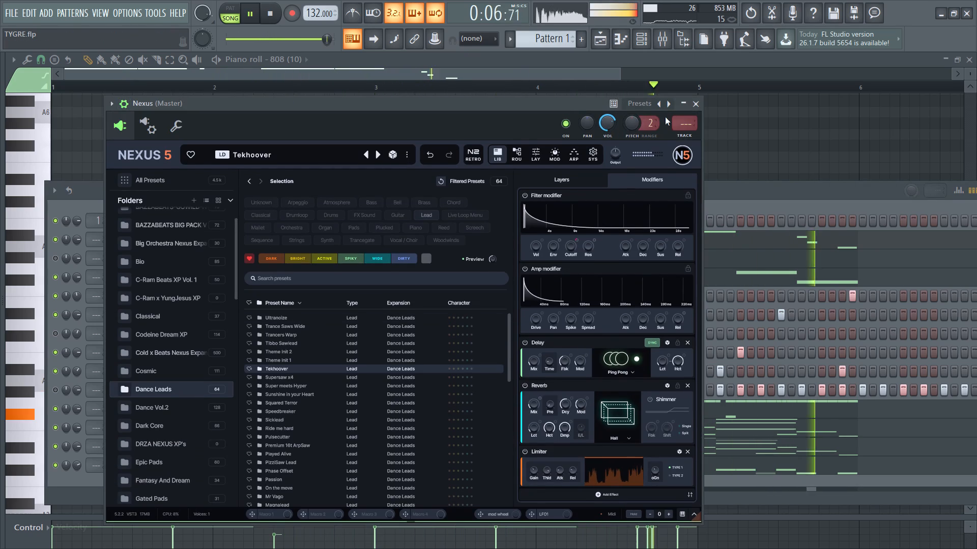
{"action": "left_click", "coordinate": [692, 107]}
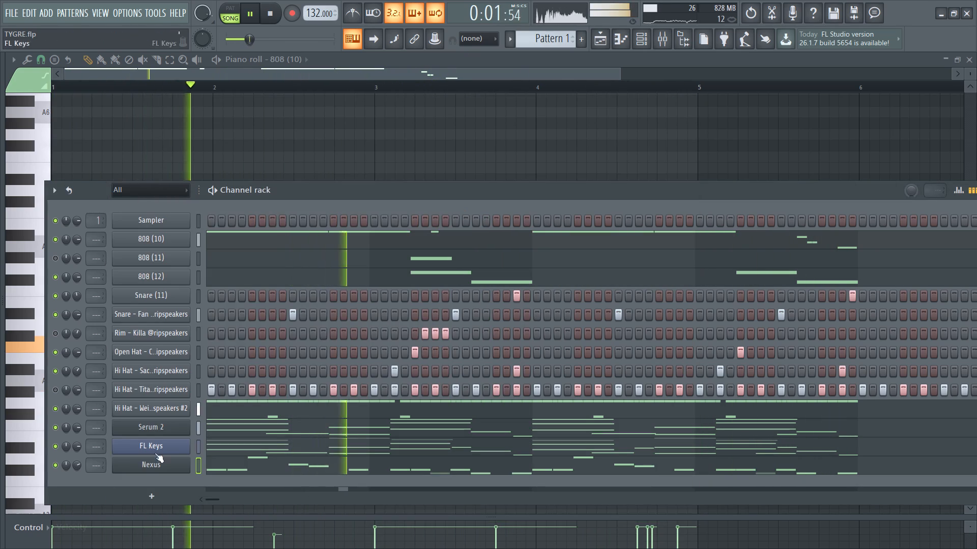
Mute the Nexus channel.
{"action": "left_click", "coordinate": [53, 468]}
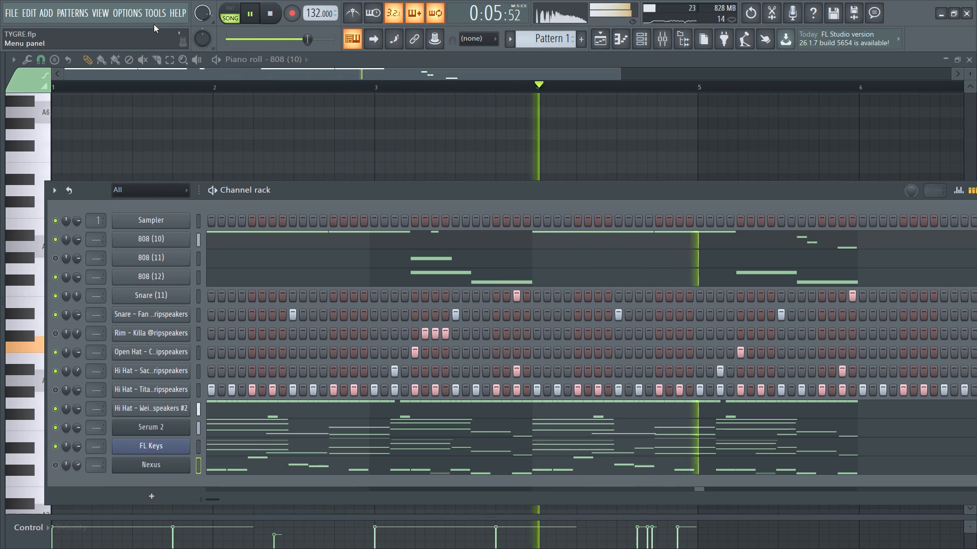
Save the TYGRE project with the latest changes.
{"action": "key", "text": "ctrl+s"}
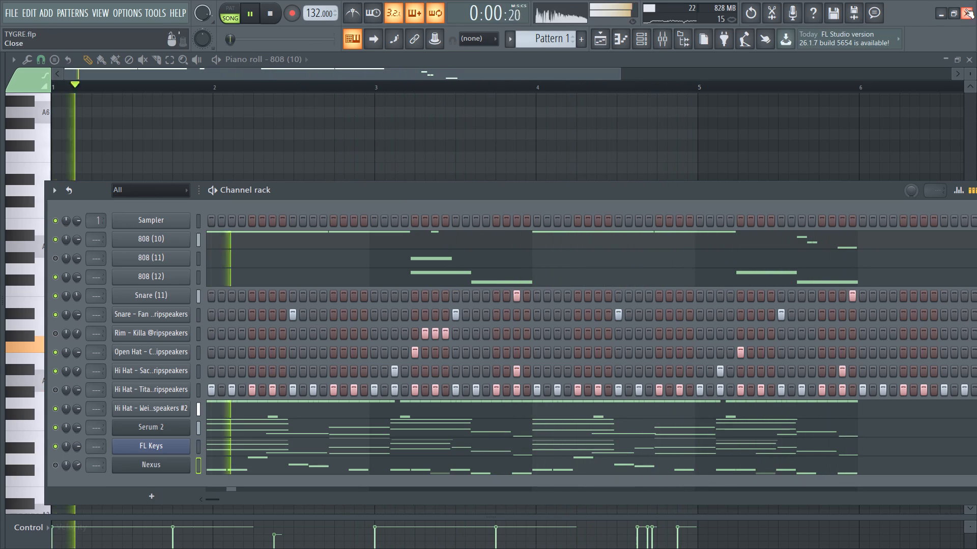
Close FL Studio.
{"action": "left_click", "coordinate": [966, 10]}
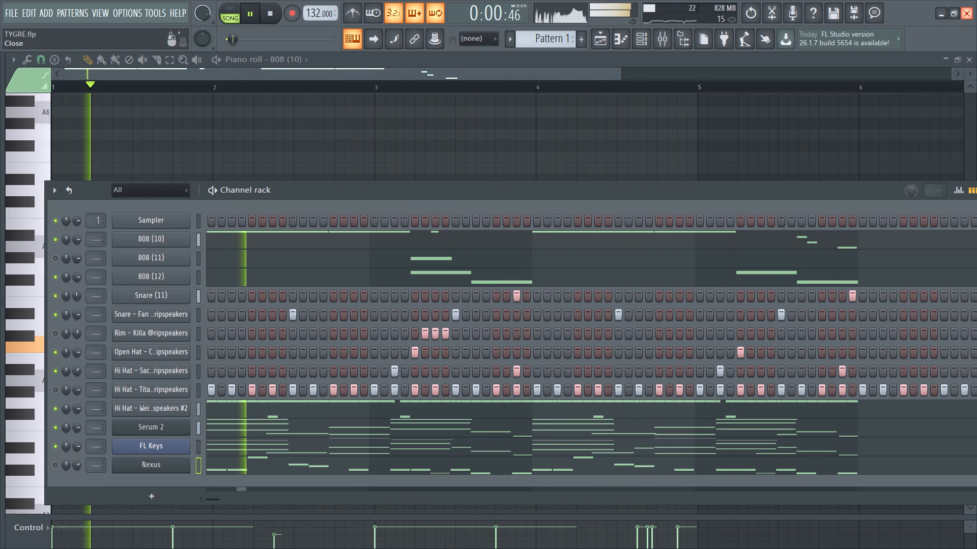